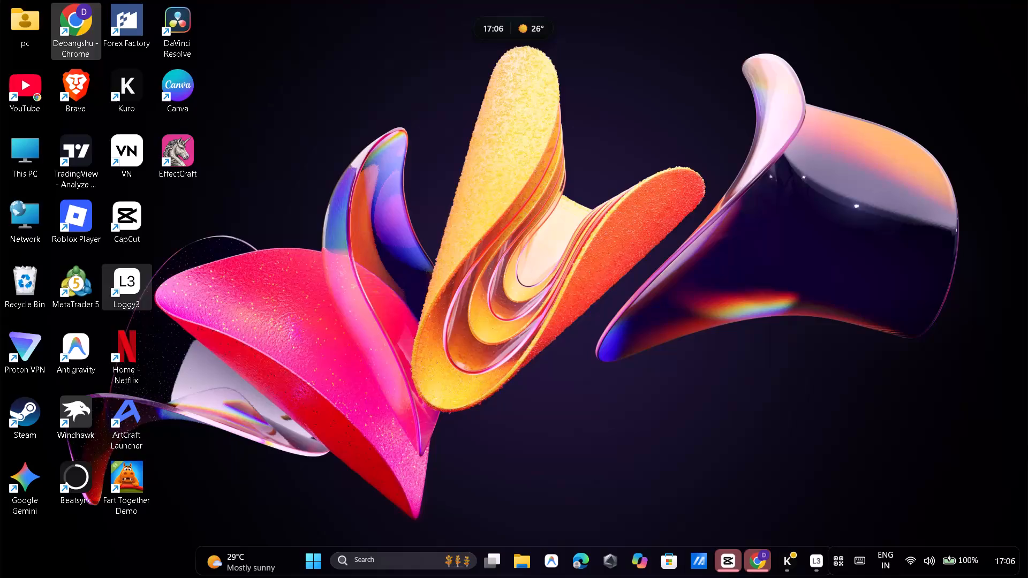
Open Chrome, search Google for neocut and open the neocut.app website in a maximised window.
double_click(93, 32)
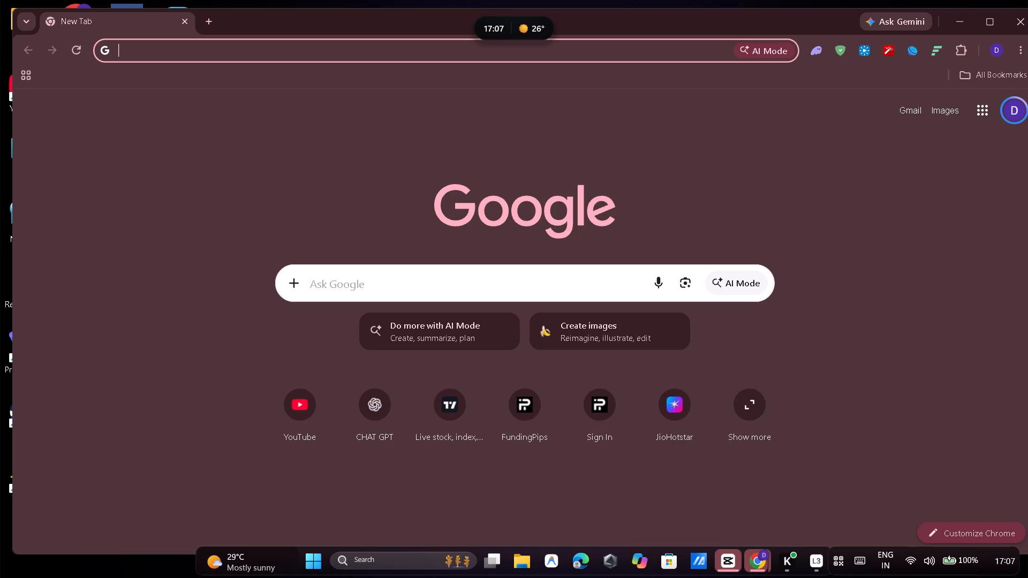
click(486, 293)
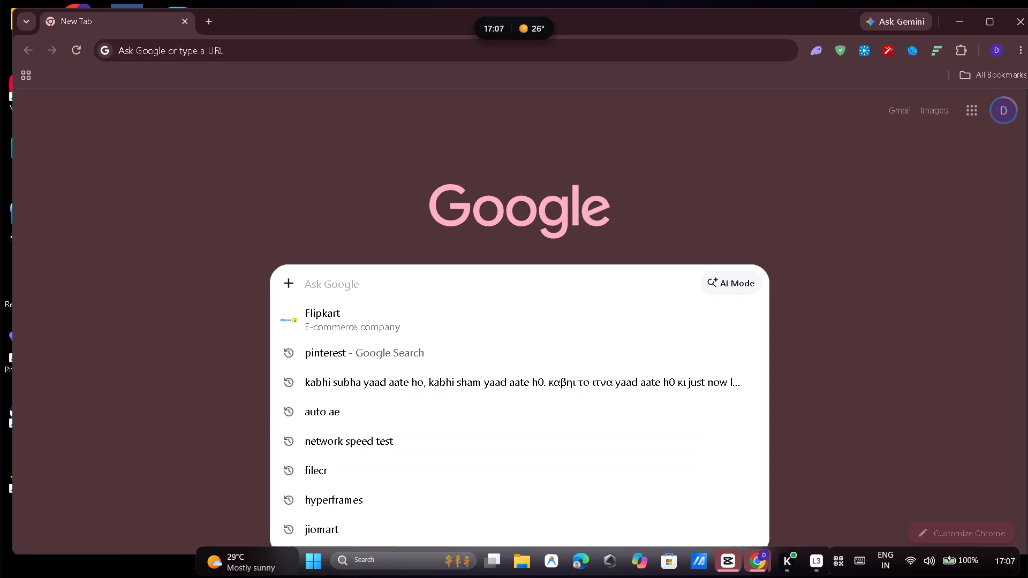
text(neocut)
key(Return)
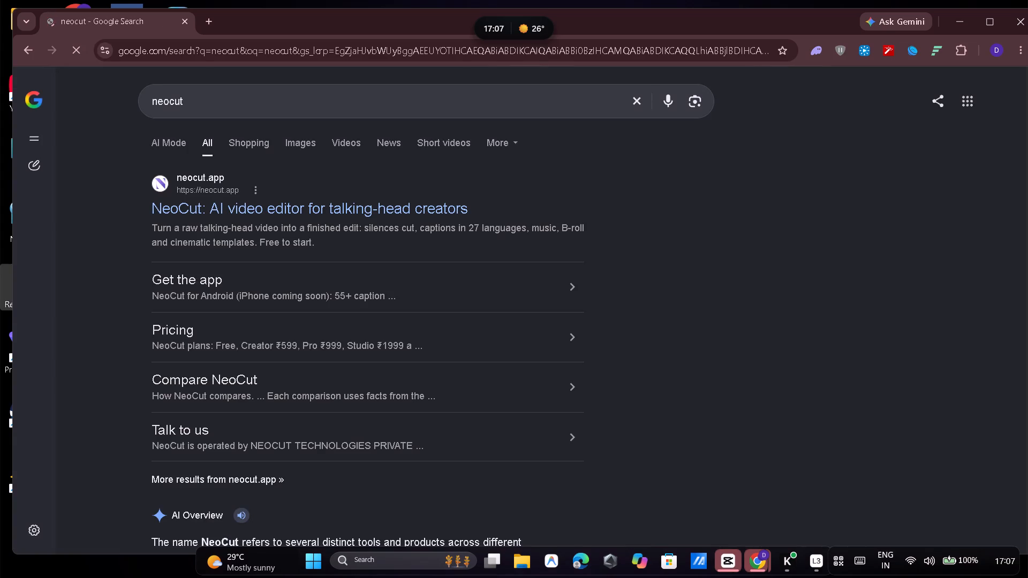
click(301, 218)
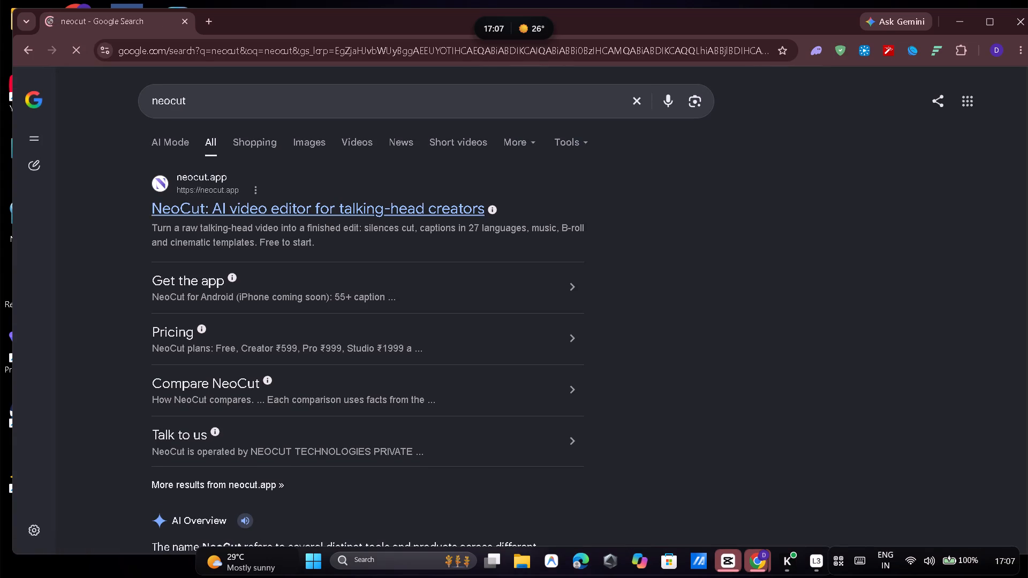
click(991, 24)
Look over the NeoCut home page, then open its free app download page and read through the app's features.
scroll(221, 486, down, 1)
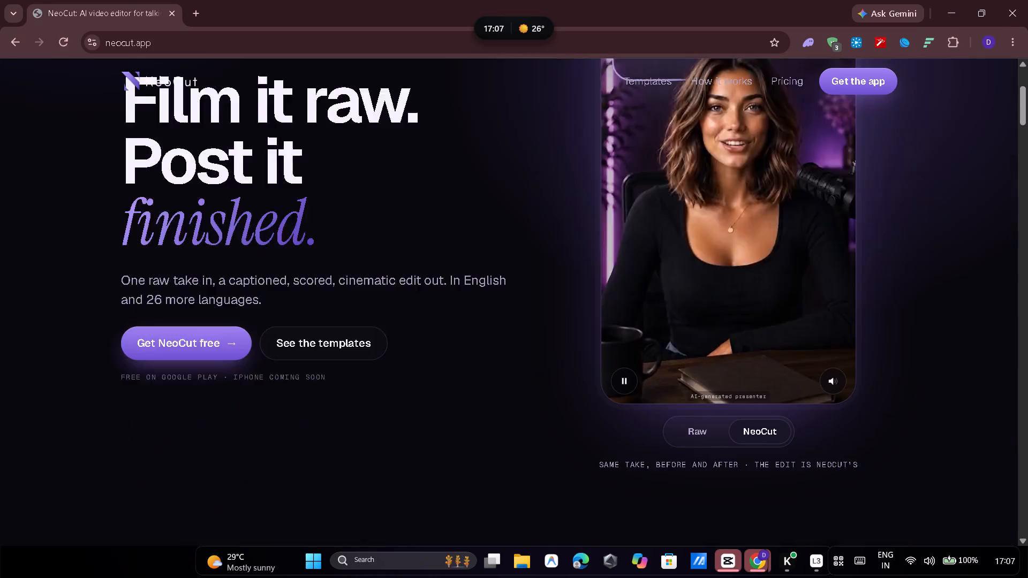
scroll(224, 482, down, 1)
scroll(239, 343, up, 1)
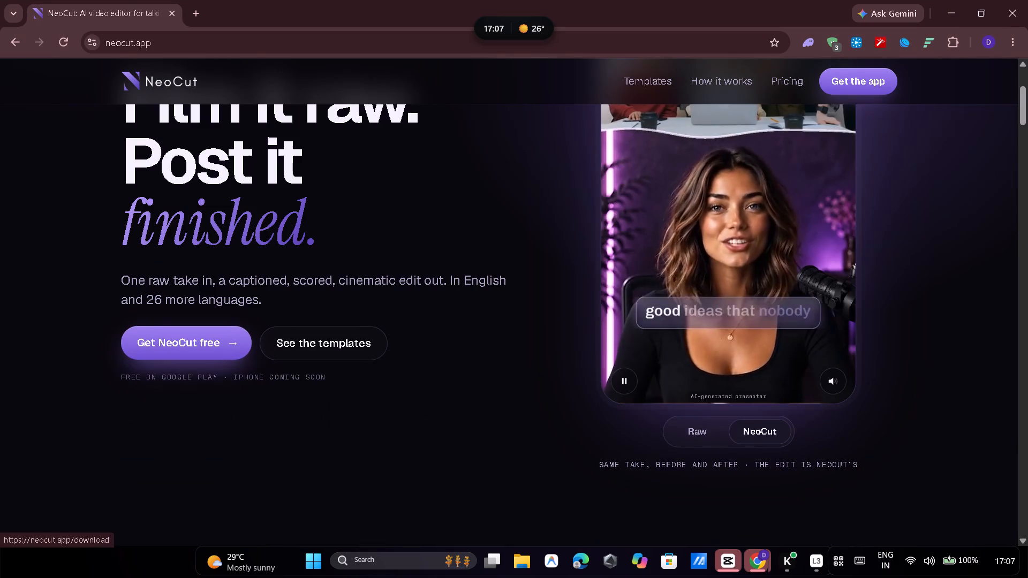
click(201, 333)
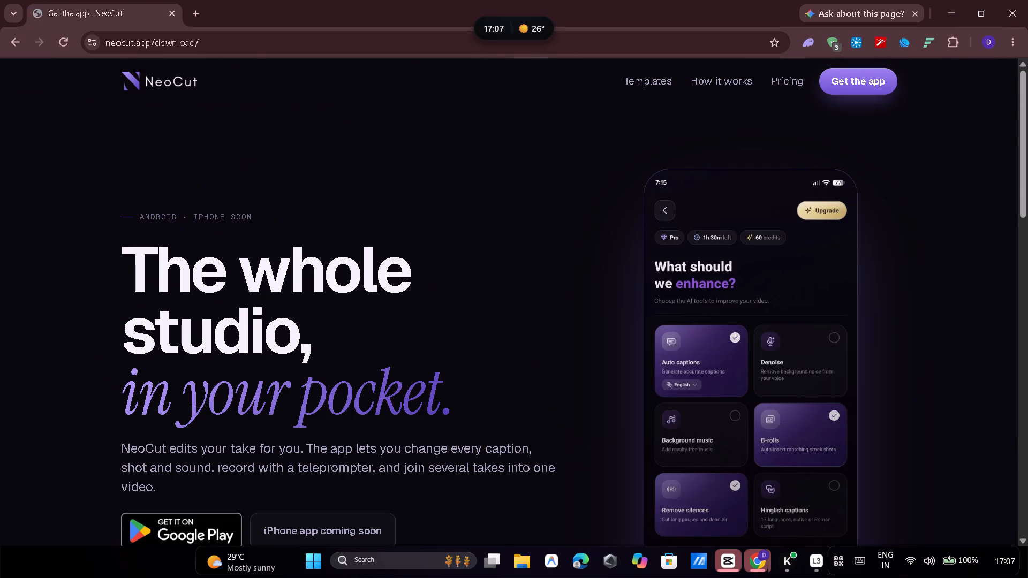
scroll(390, 336, down, 1)
click(327, 336)
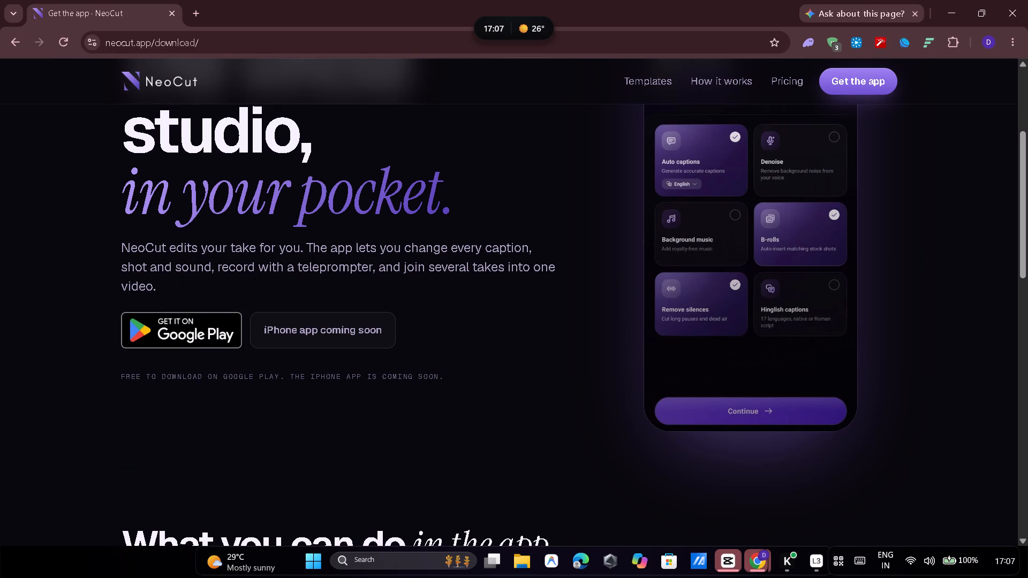
scroll(520, 332, down, 2)
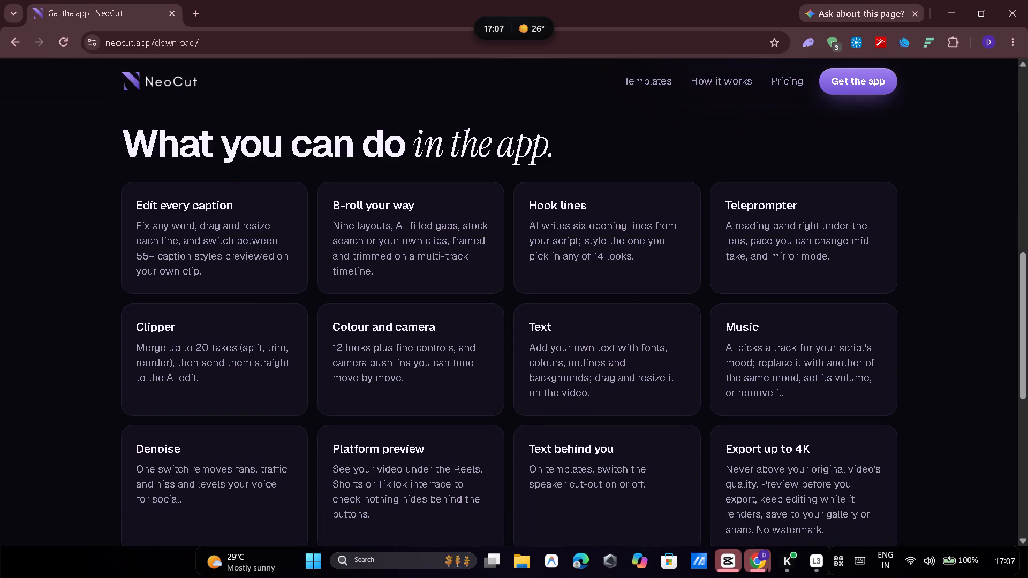
scroll(632, 278, down, 1)
scroll(632, 278, up, 6)
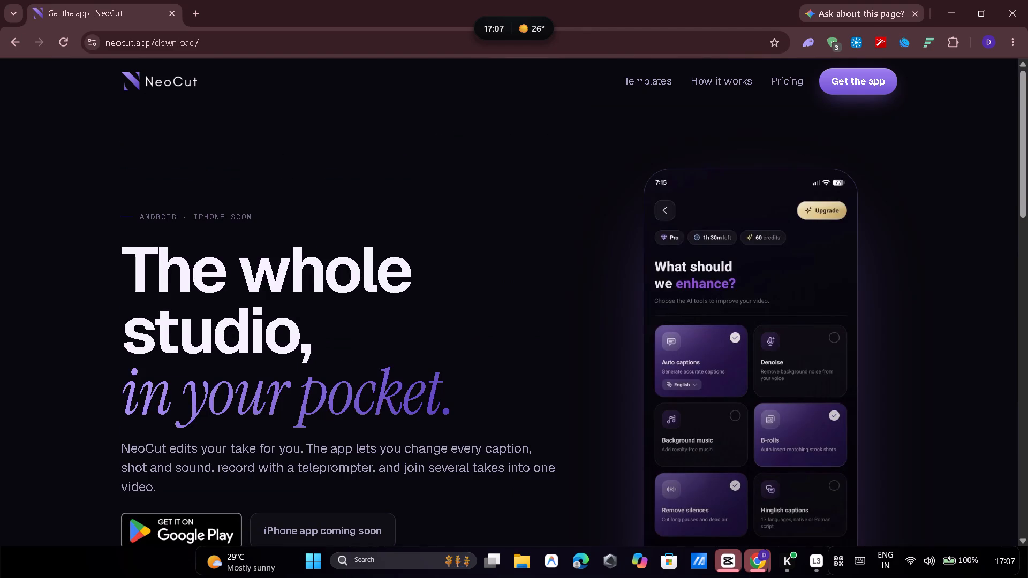
Return to the NeoCut home page, open the video templates gallery and look through the template previews.
click(13, 48)
click(357, 362)
click(357, 356)
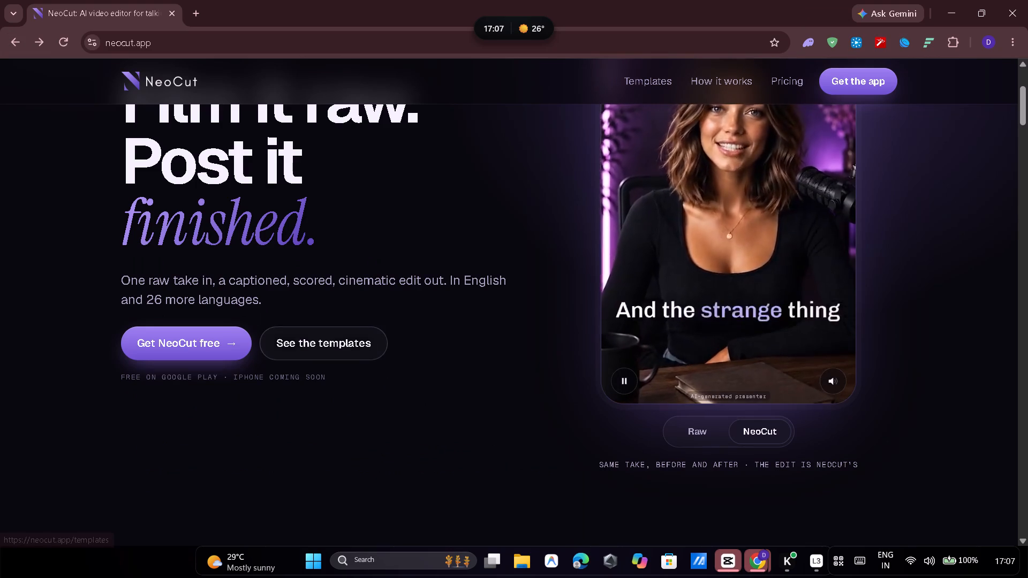
scroll(479, 335, down, 2)
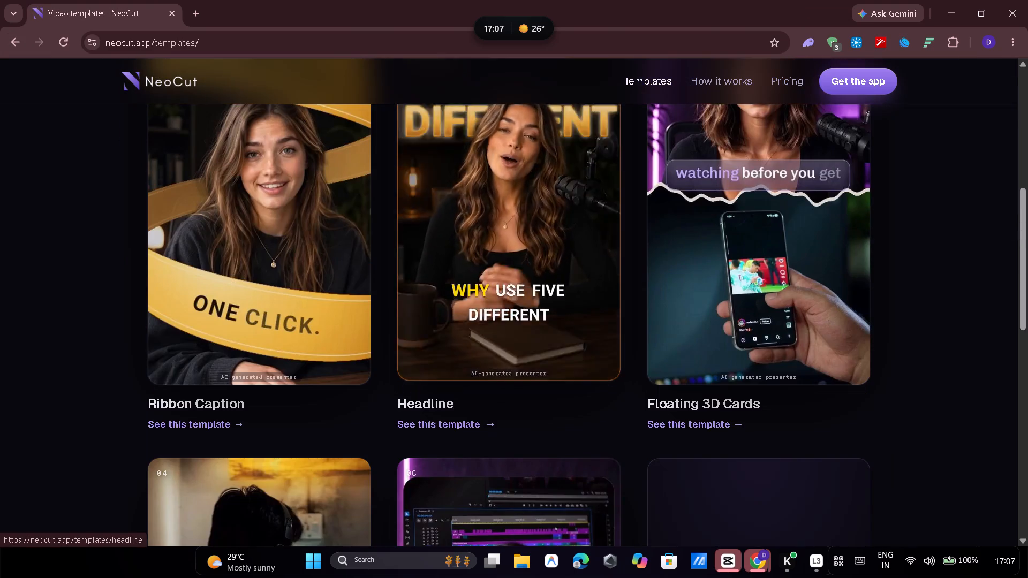
scroll(479, 335, down, 1)
scroll(479, 335, up, 1)
scroll(479, 335, down, 4)
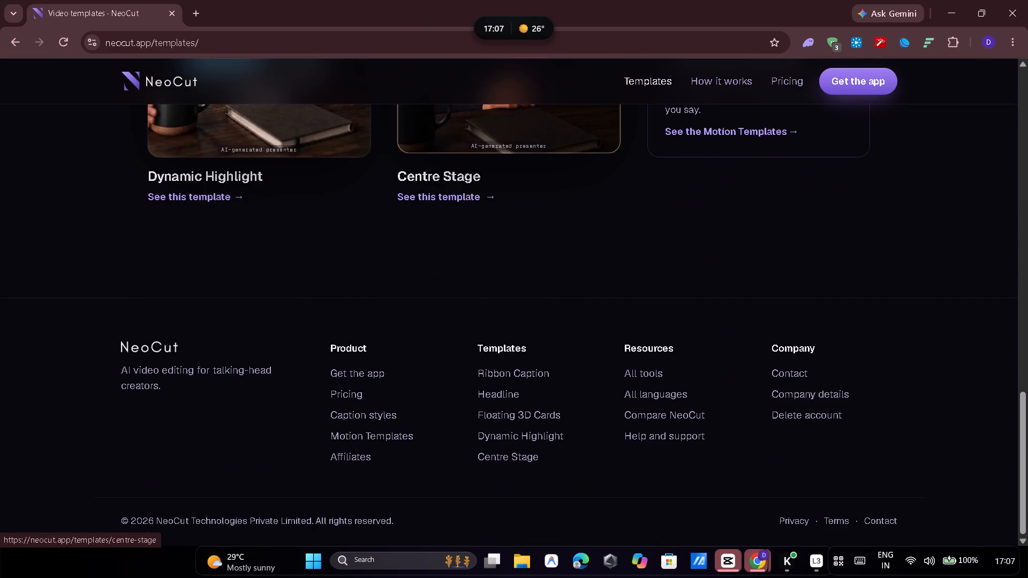
Open the Motion Templates page and examine the previews of the motion graphics designs.
click(359, 431)
scroll(468, 328, down, 1)
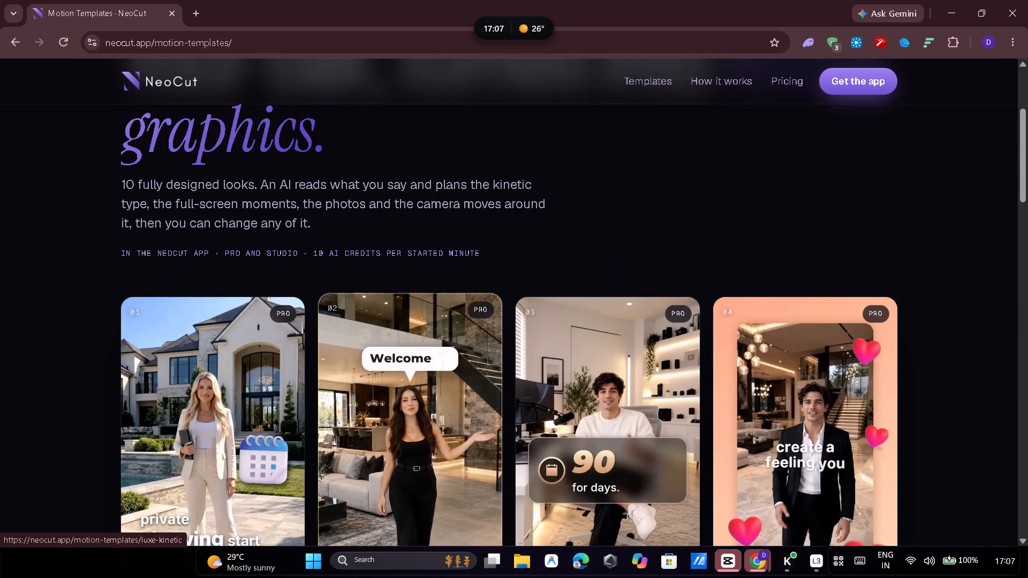
scroll(468, 328, down, 2)
scroll(468, 328, up, 2)
scroll(391, 343, up, 1)
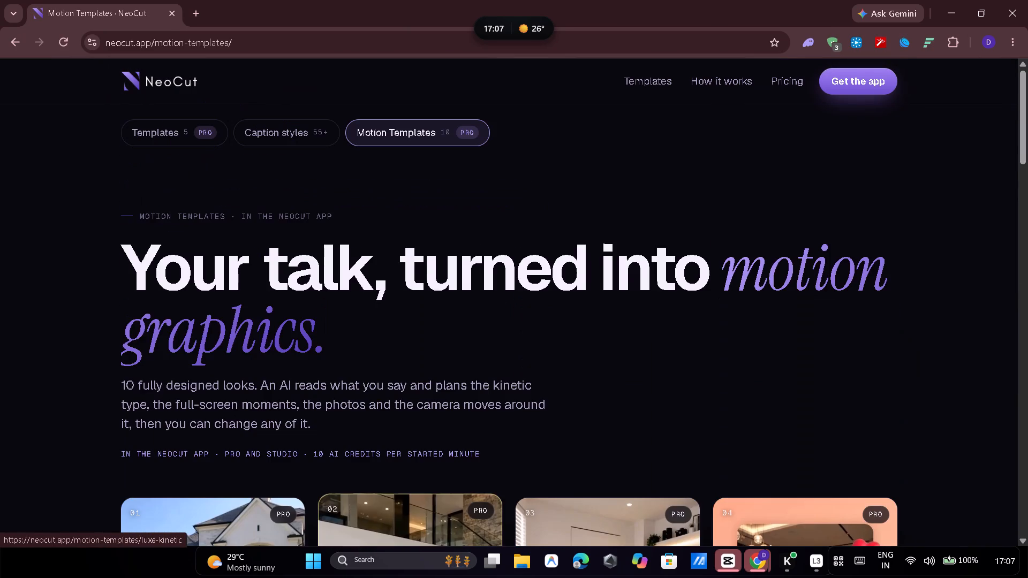
scroll(391, 343, down, 4)
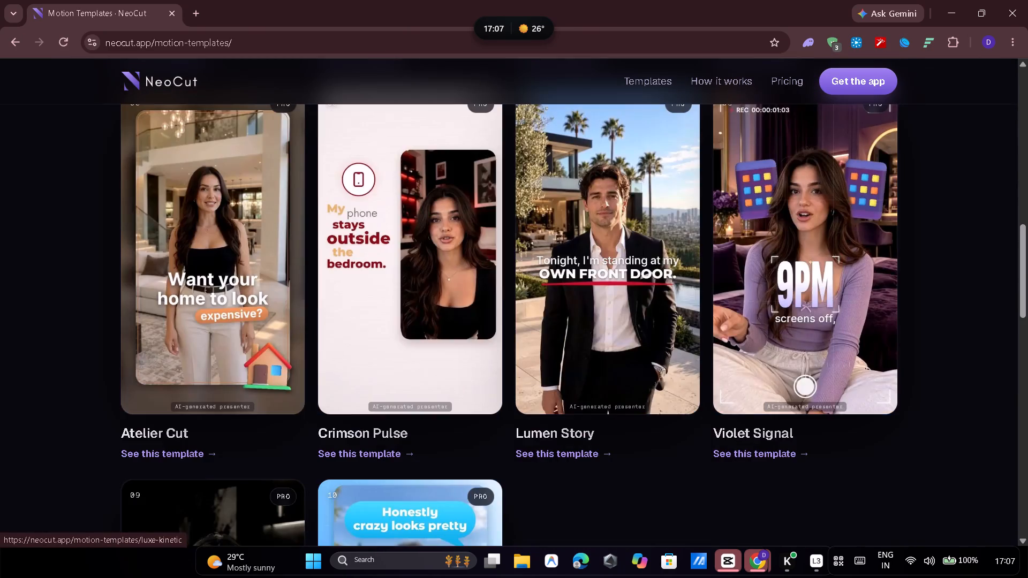
scroll(391, 343, up, 5)
scroll(391, 342, down, 2)
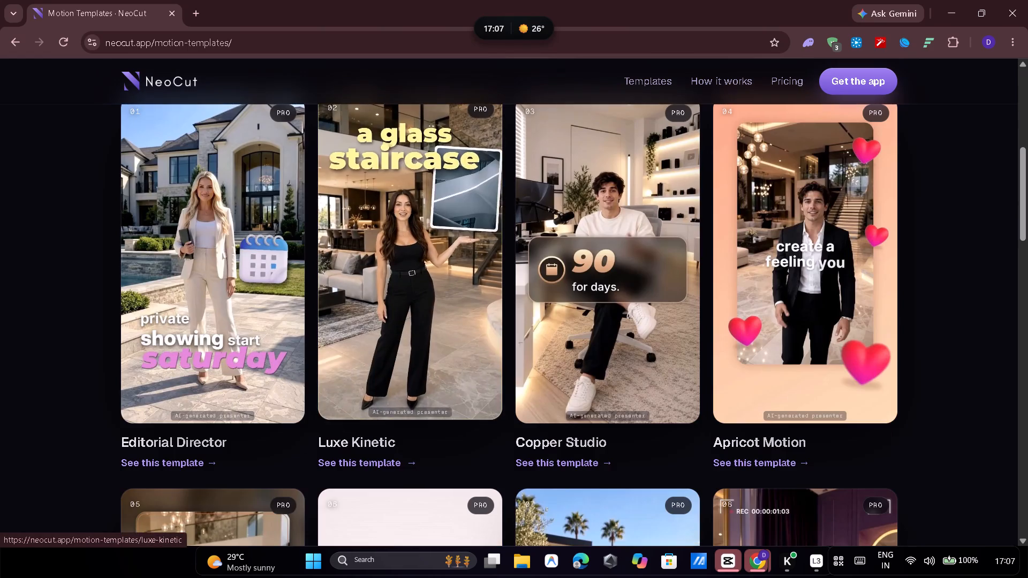
scroll(804, 324, down, 3)
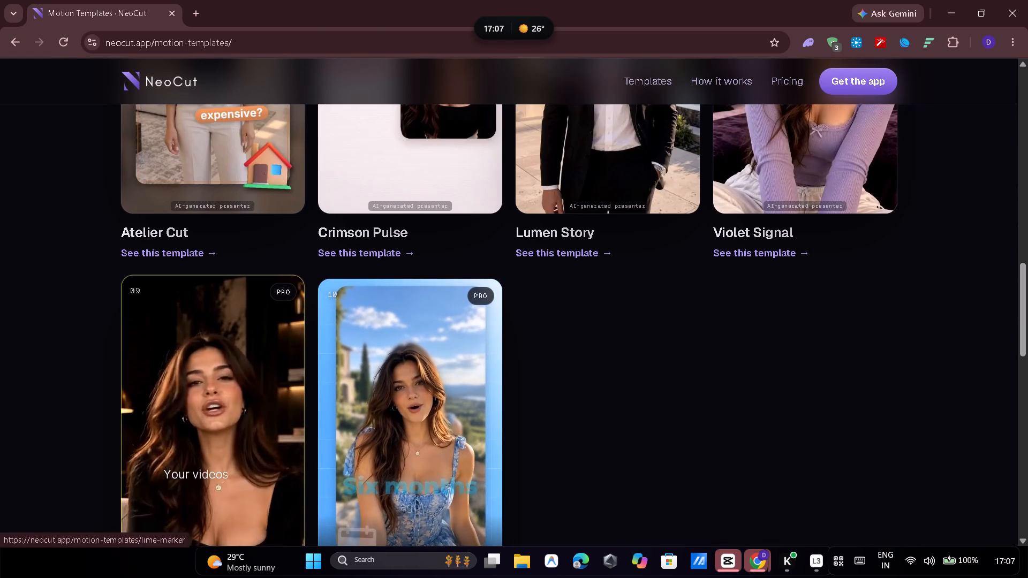
scroll(264, 443, up, 3)
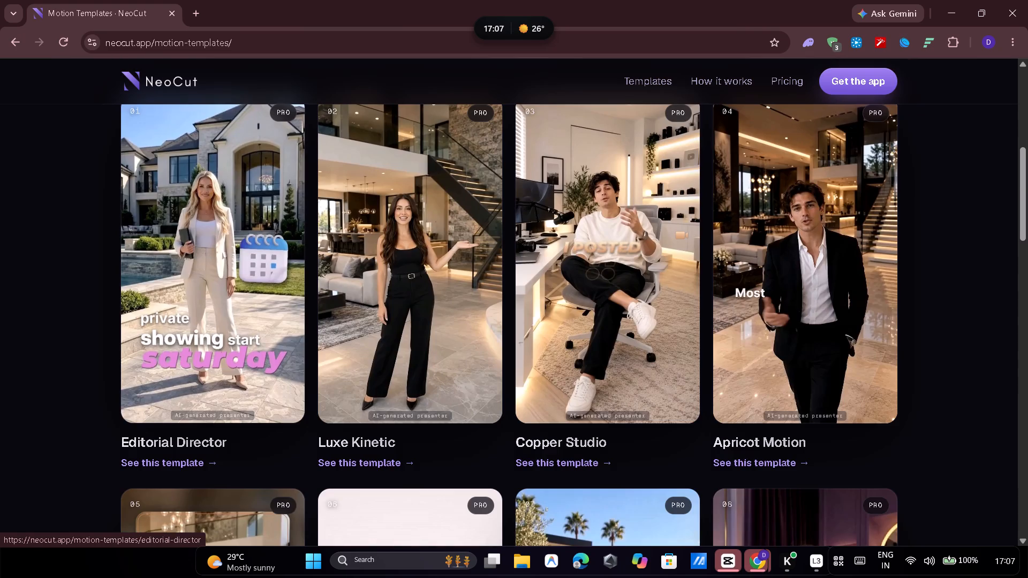
scroll(274, 363, up, 2)
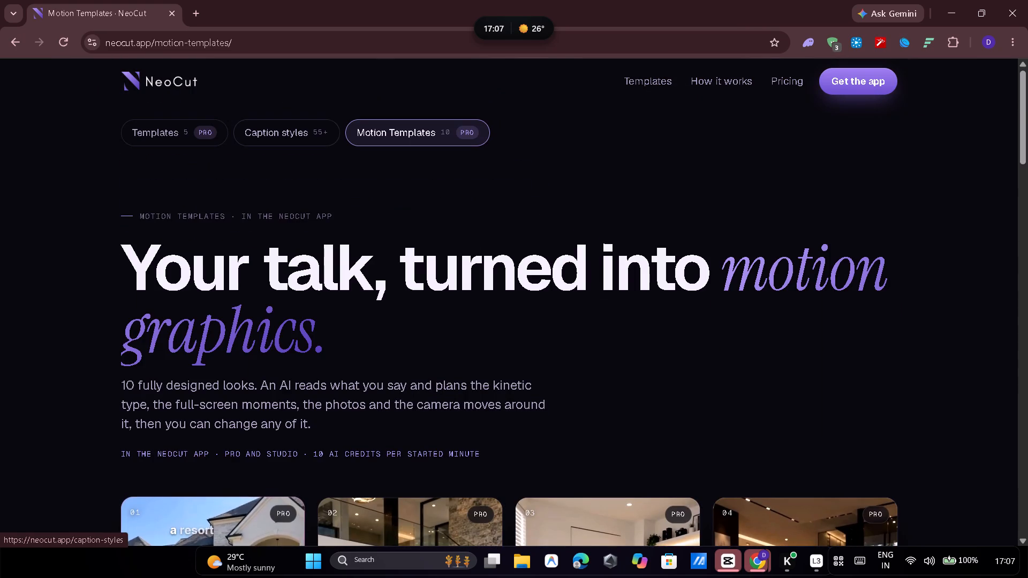
Open the Caption styles page and examine the animated caption previews, including the red one with overlaid script text.
click(307, 138)
scroll(355, 331, down, 1)
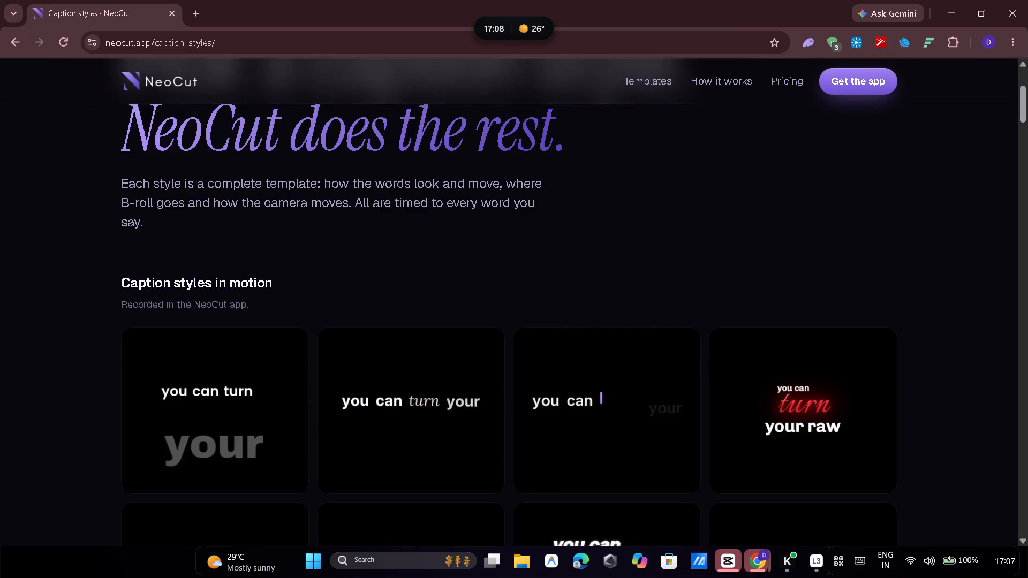
scroll(355, 331, down, 1)
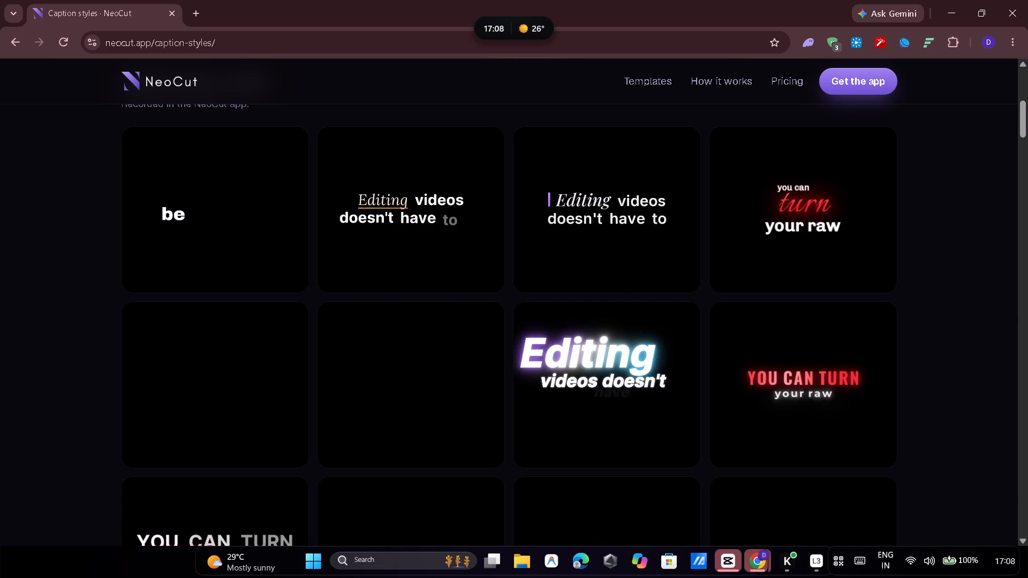
scroll(765, 392, down, 3)
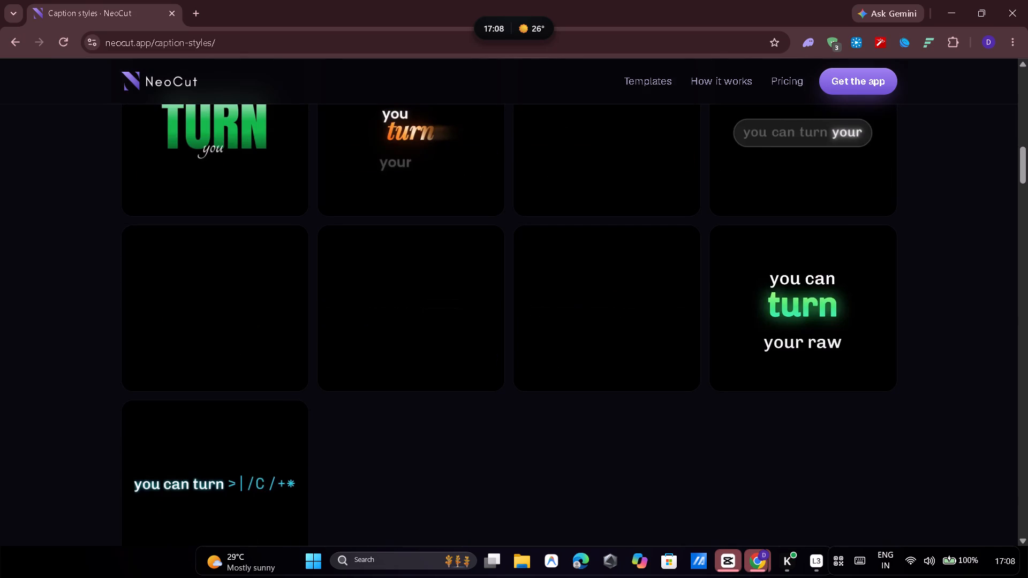
scroll(233, 191, up, 1)
scroll(228, 239, up, 2)
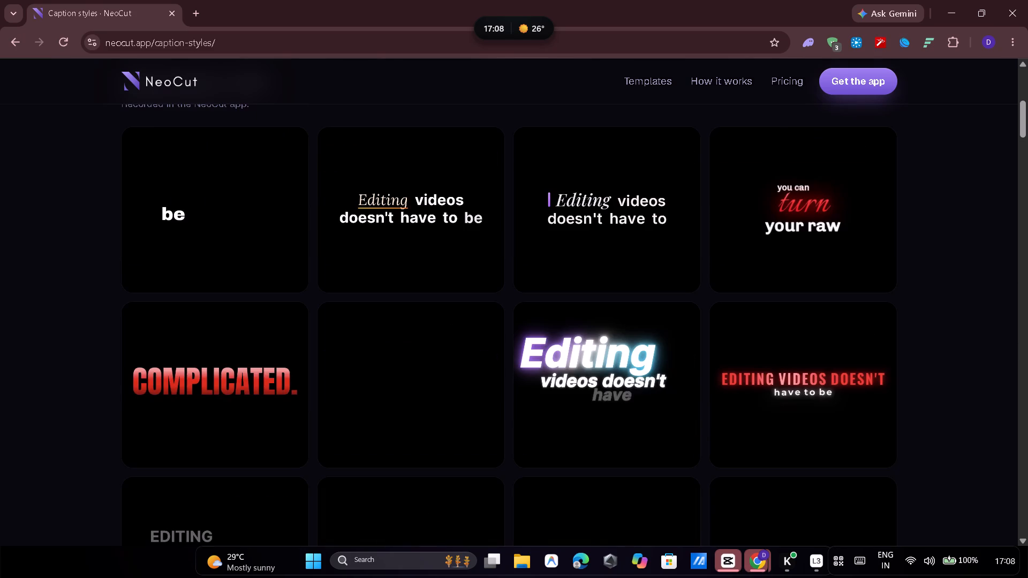
scroll(238, 472, down, 1)
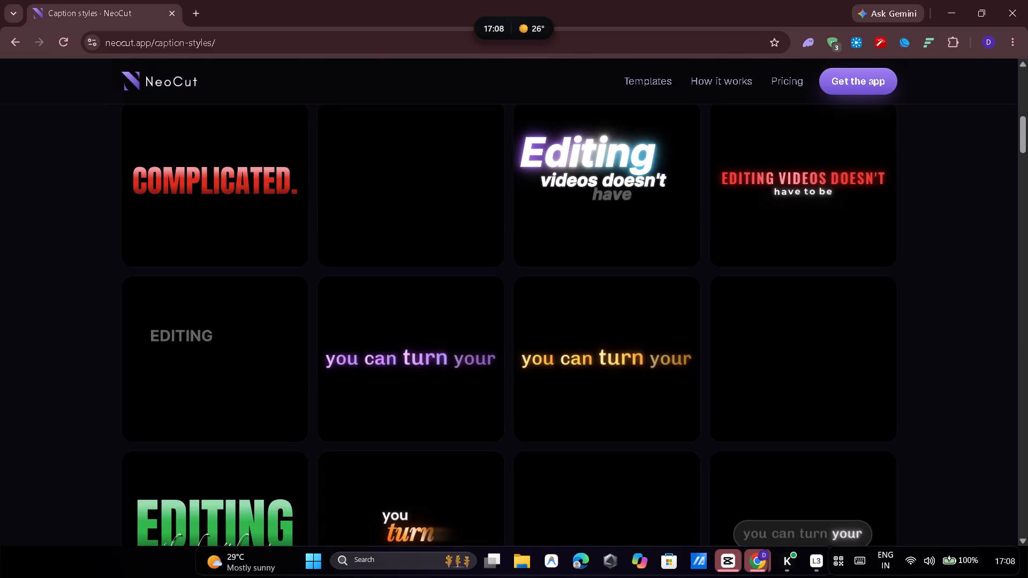
click(243, 227)
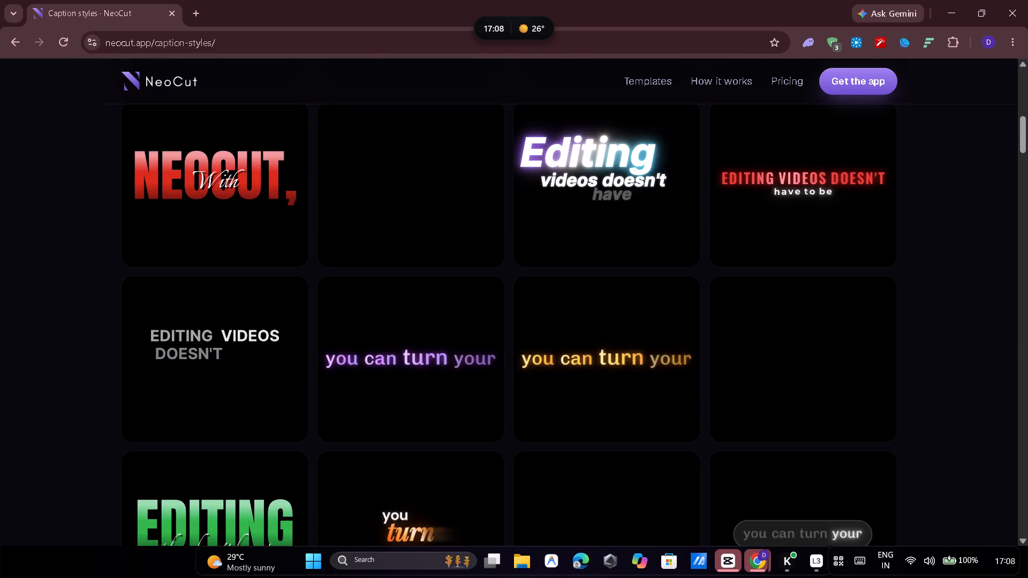
scroll(207, 217, up, 1)
click(187, 372)
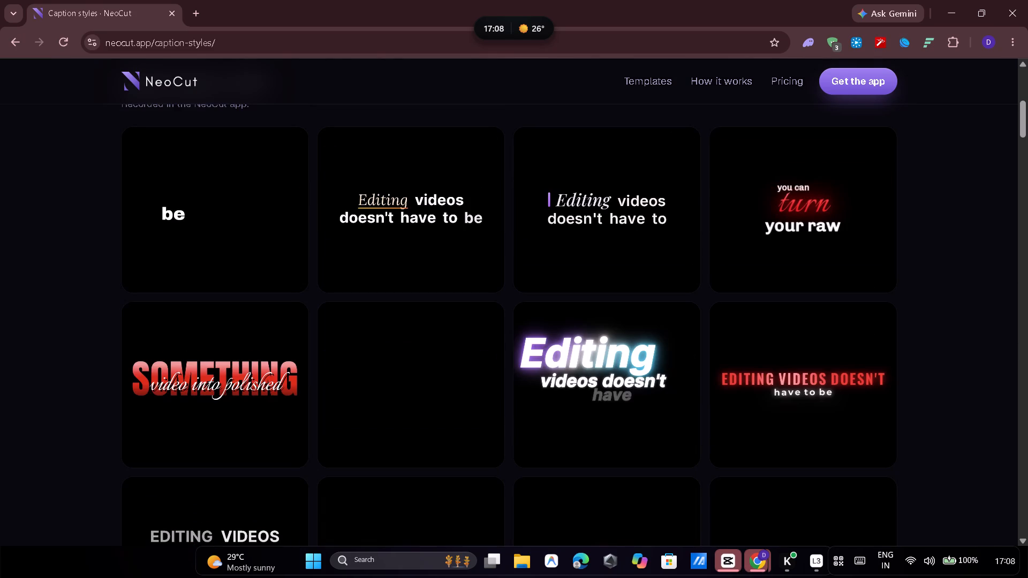
double_click(225, 375)
triple_click(223, 357)
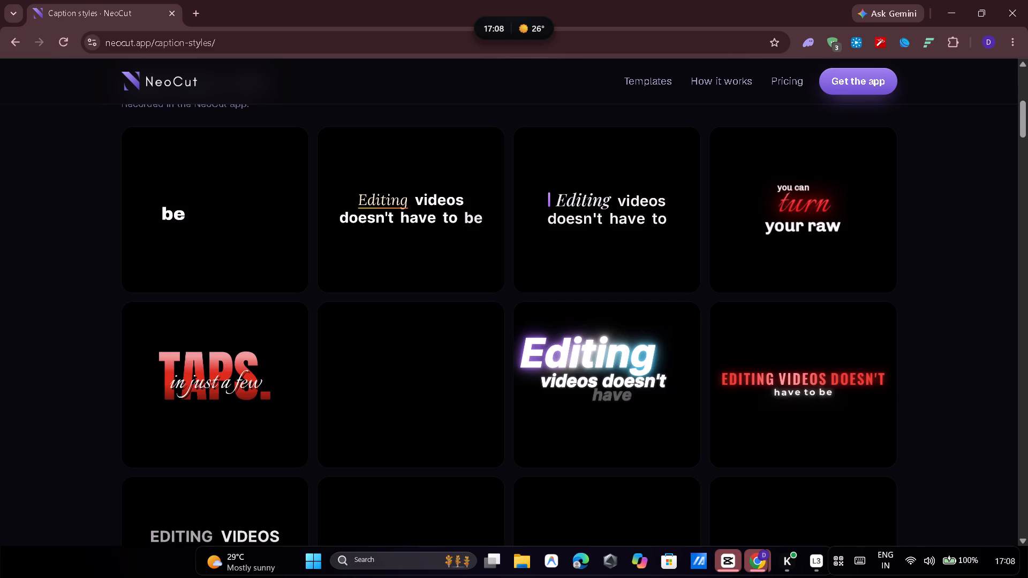
click(223, 357)
Open NeoCut's Google Play listing from the app download page and check the install options without installing.
click(838, 79)
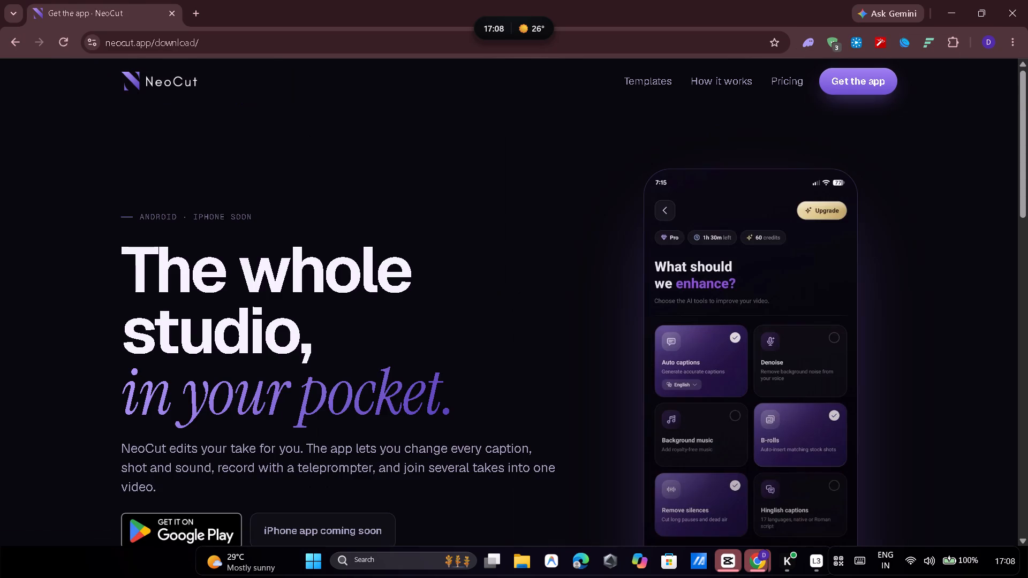
click(169, 517)
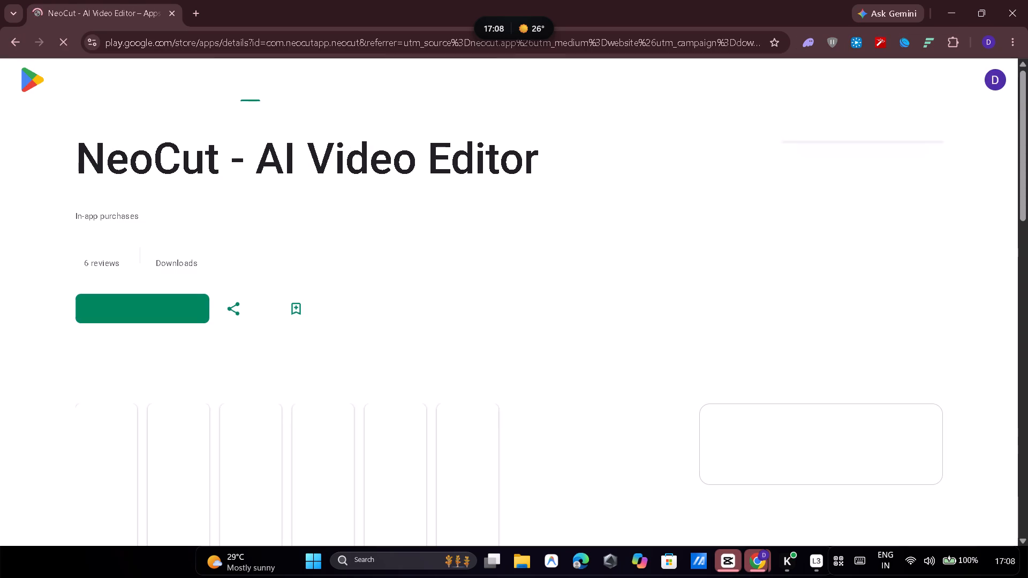
click(164, 315)
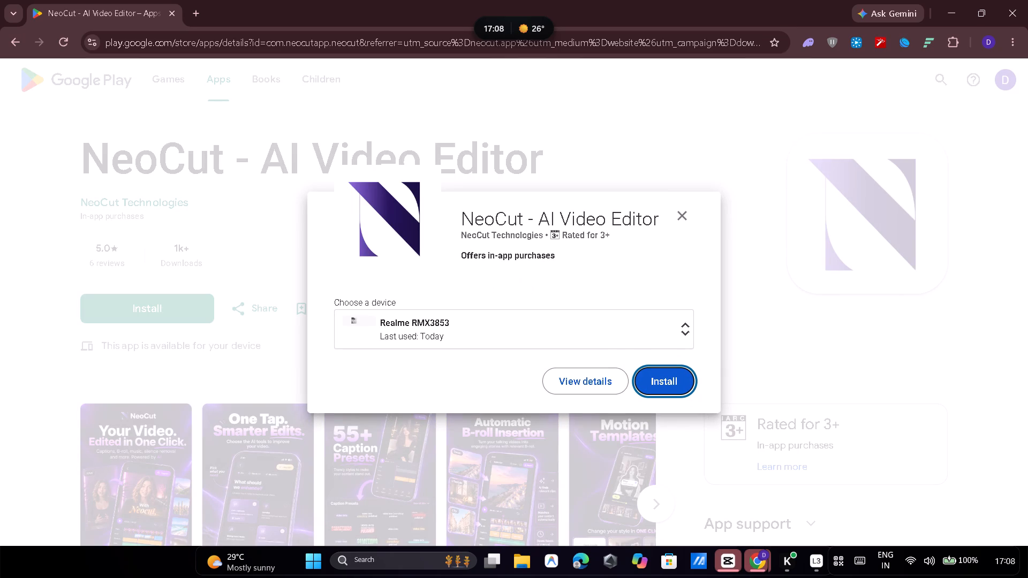
click(680, 214)
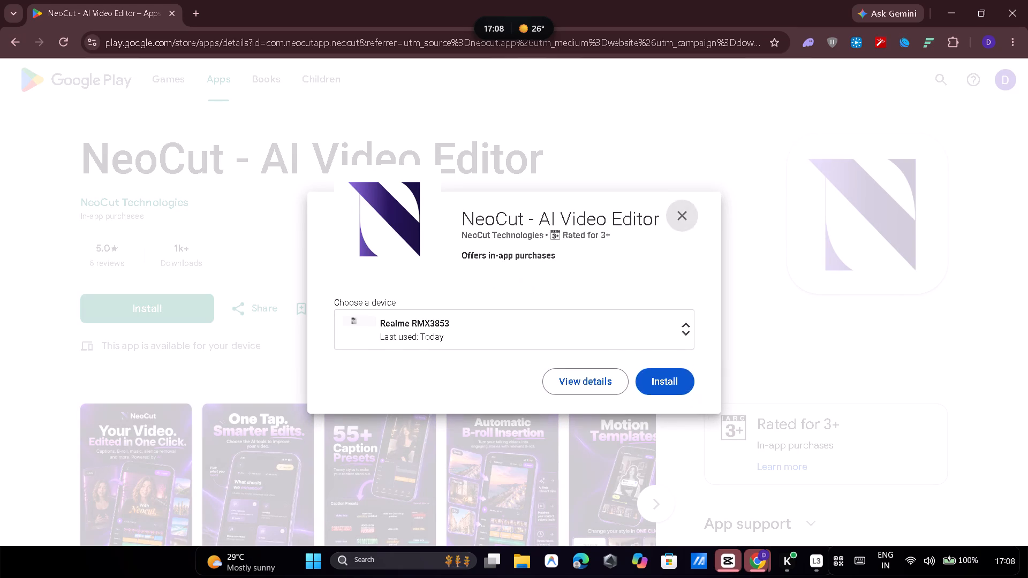
Search Google for clipvo in a new tab and open the clipvo.in website.
click(195, 7)
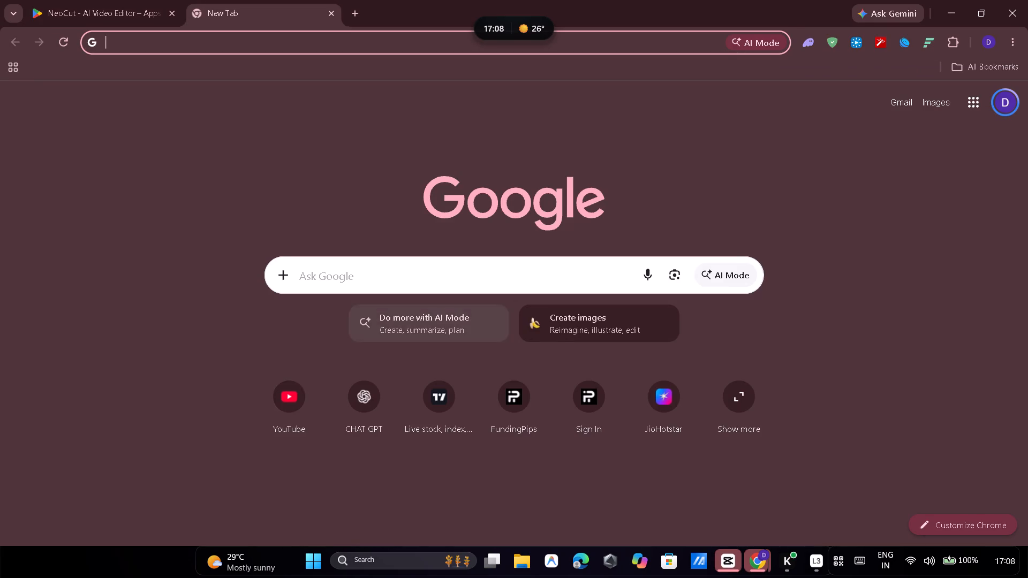
click(356, 275)
text(clipvii)
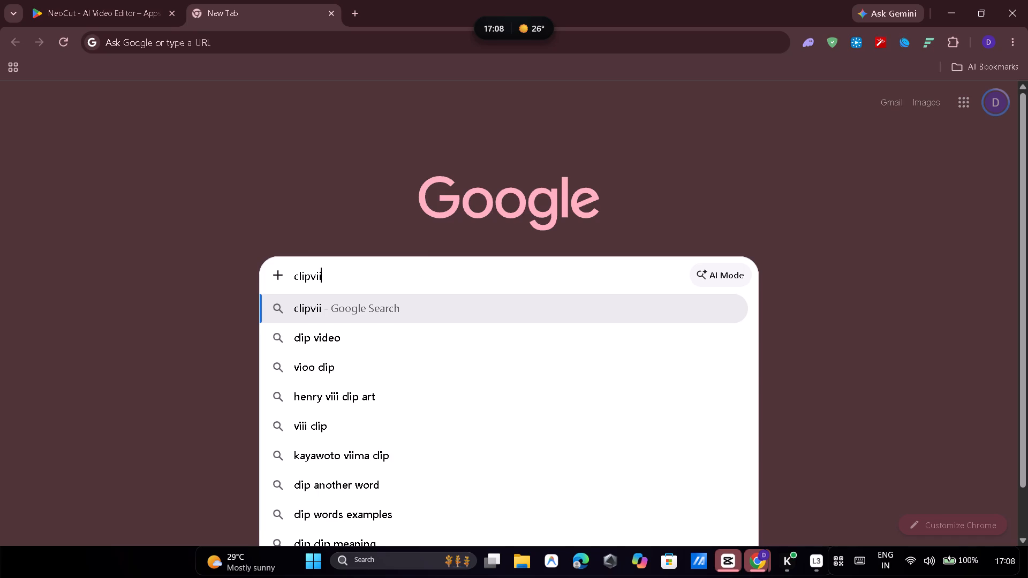
key(BackSpace)
key(BackSpace)
key(o)
key(Return)
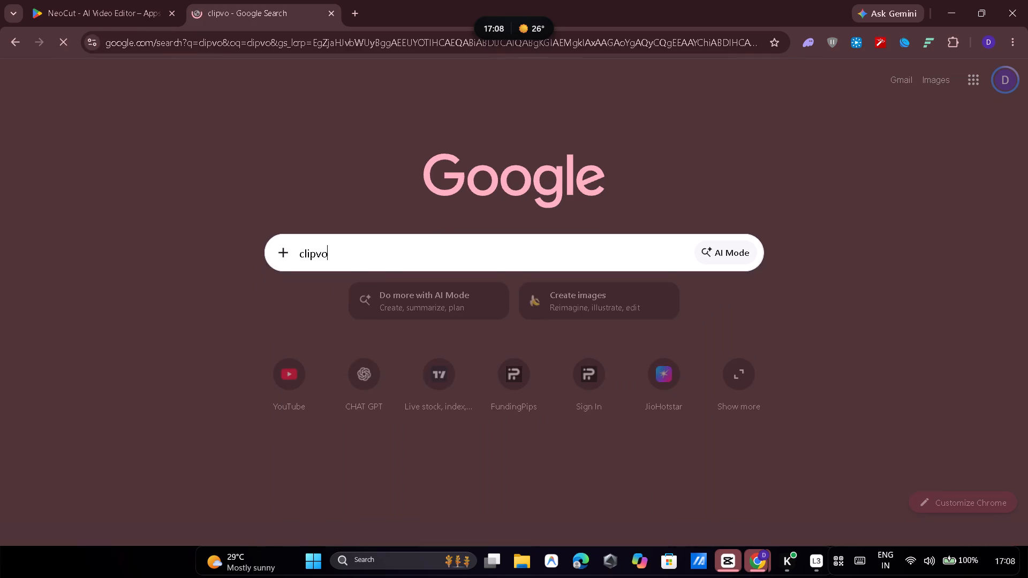
click(363, 209)
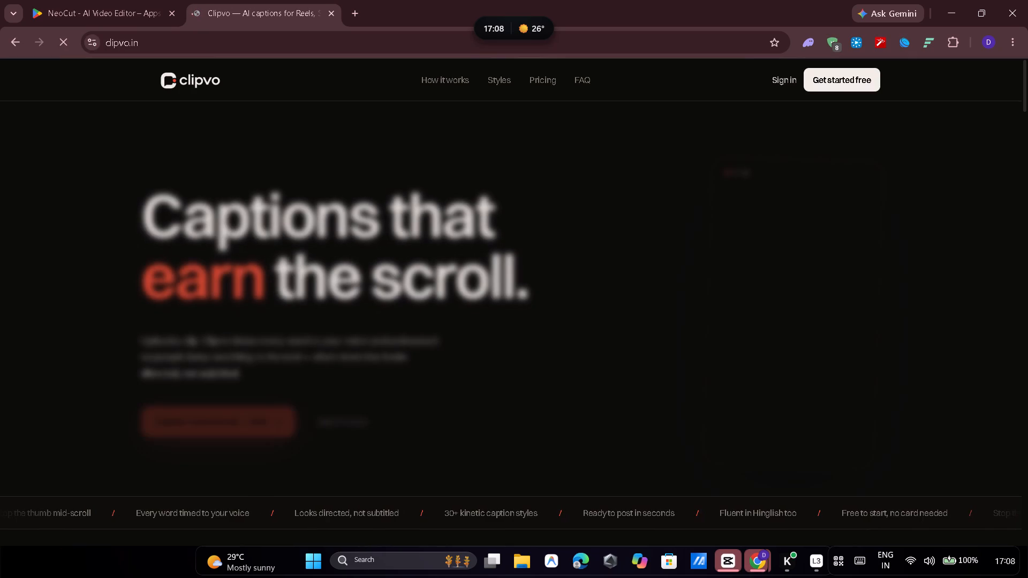
Look over the Clipvo home page and return to its top section.
scroll(462, 290, down, 3)
scroll(462, 290, up, 2)
scroll(462, 290, down, 3)
scroll(462, 290, up, 1)
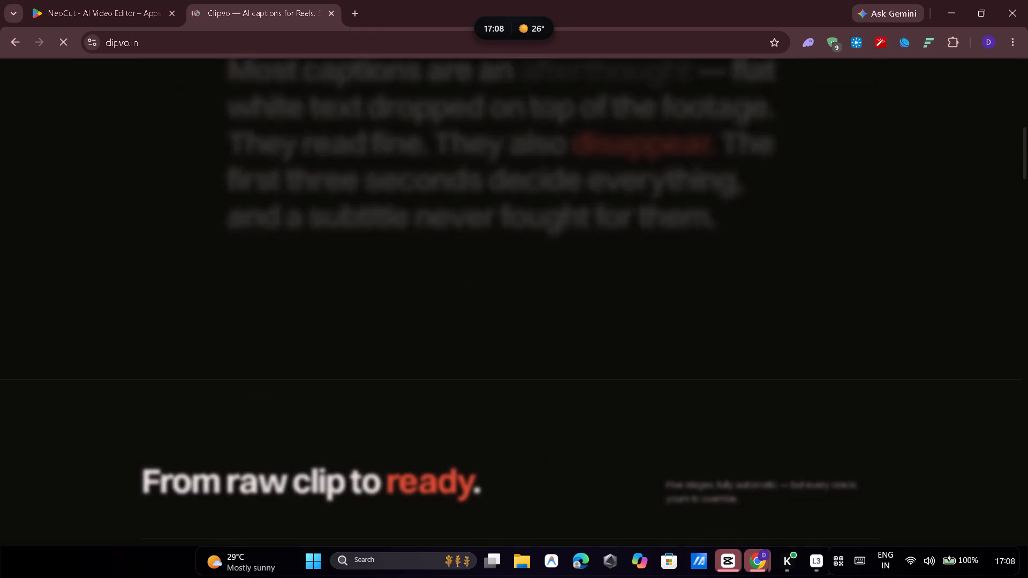
scroll(609, 258, up, 4)
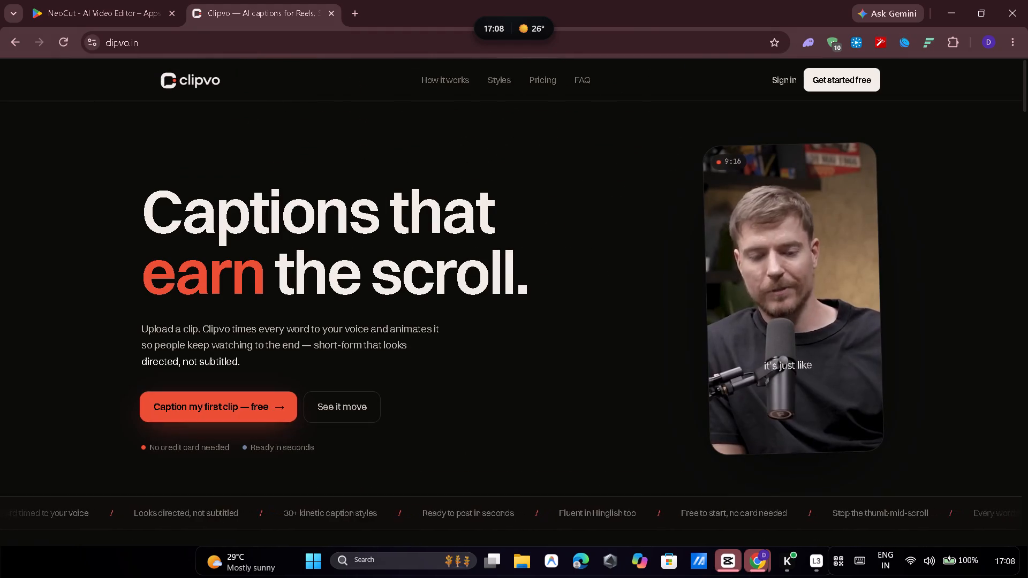
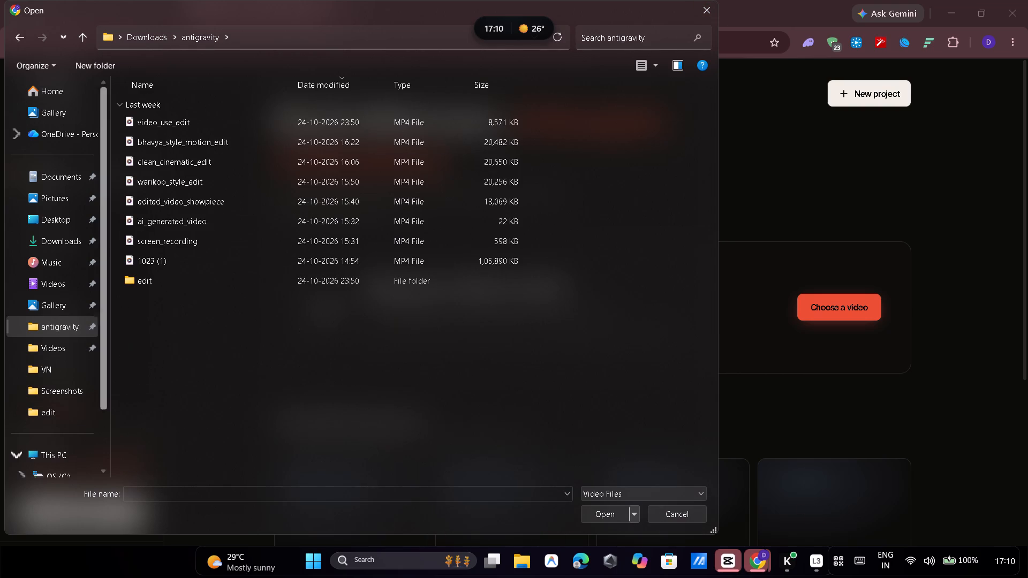
Choose the video 1023 (1) from the antigravity folder as the clip to upload to Clipvo.
double_click(146, 266)
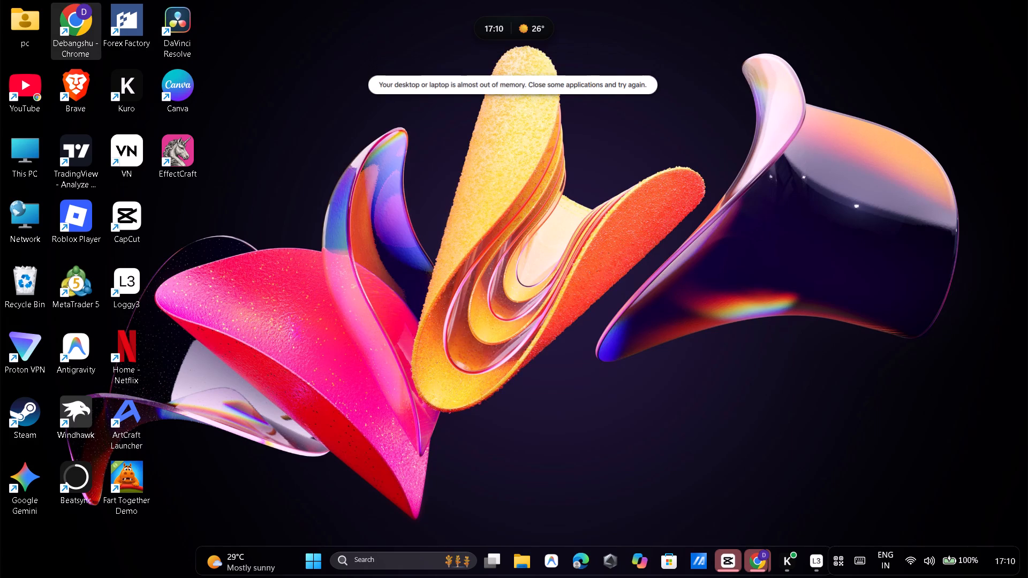
Switch to YouTube and preview the CHOP A FOREST ROBLOX video with sound on, skipping ahead and turning its captions off.
double_click(27, 101)
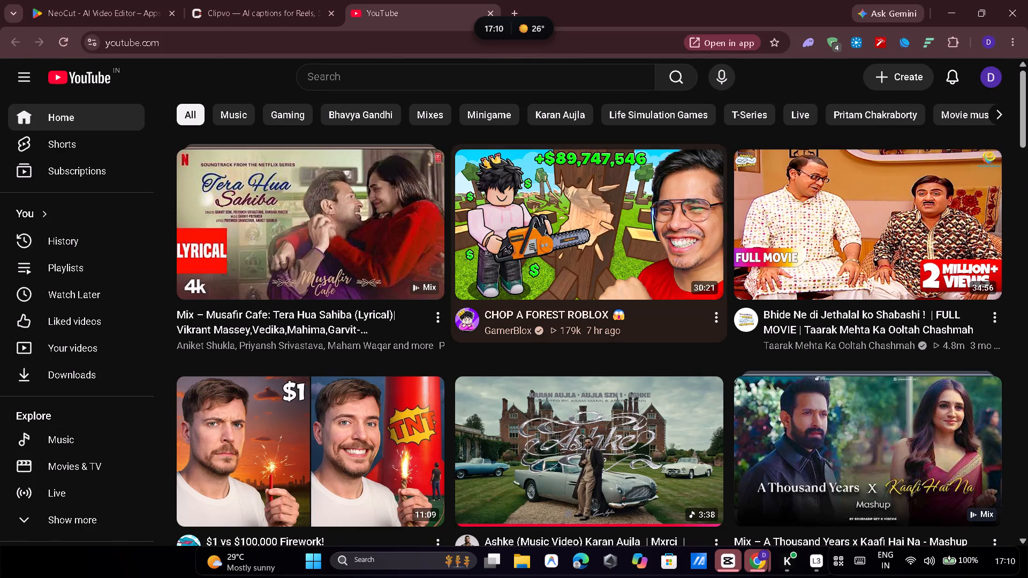
click(700, 172)
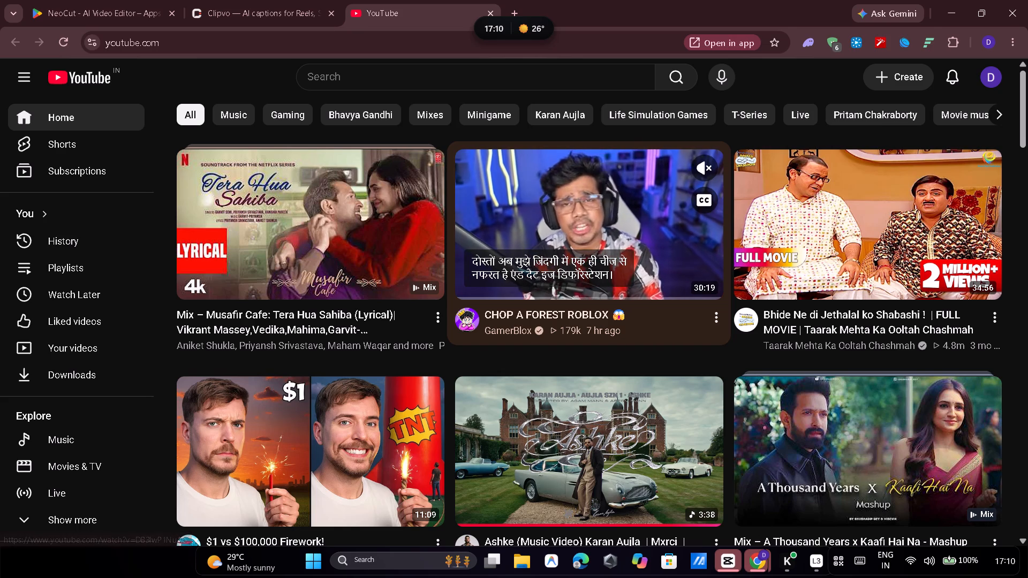
click(480, 295)
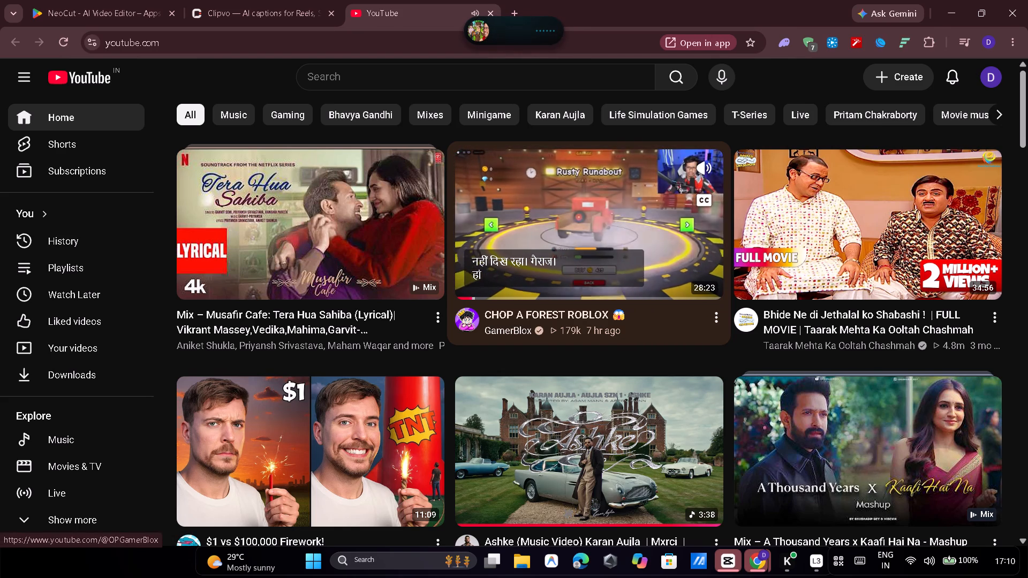
click(495, 292)
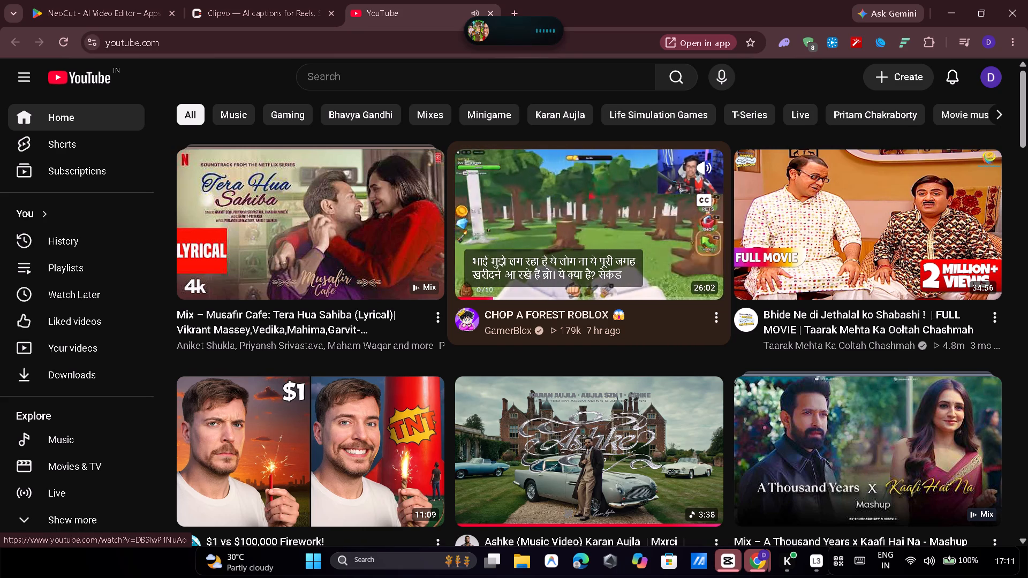
click(706, 199)
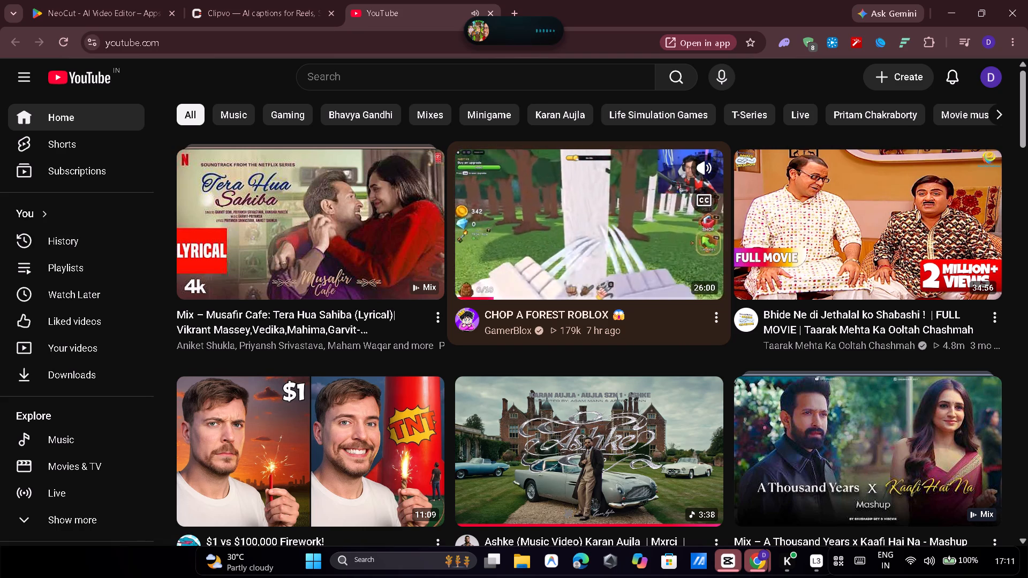
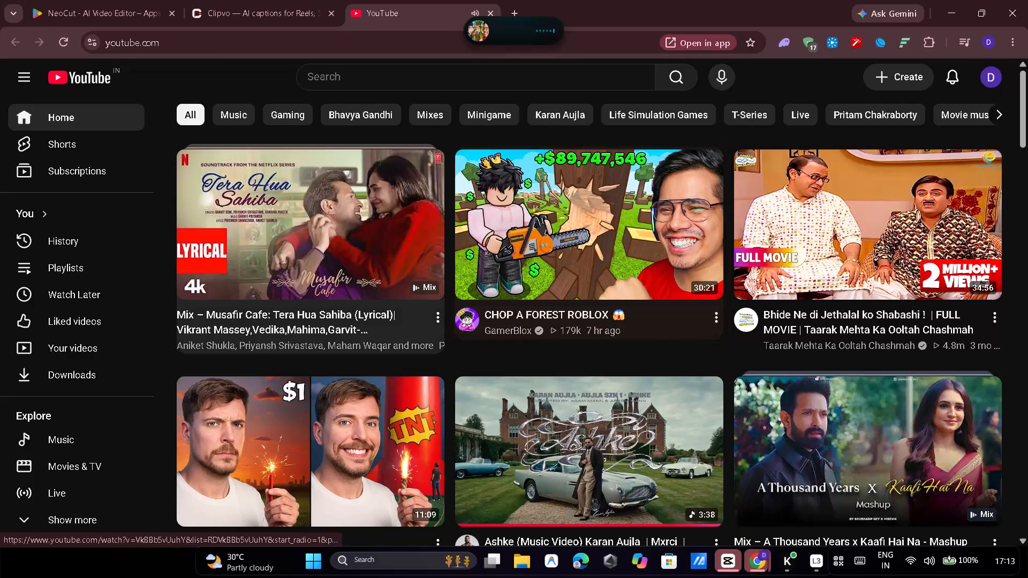
Play the Musafir Cafe: Tera Hua Sahiba (Lyrical) mix from the YouTube home feed.
click(387, 205)
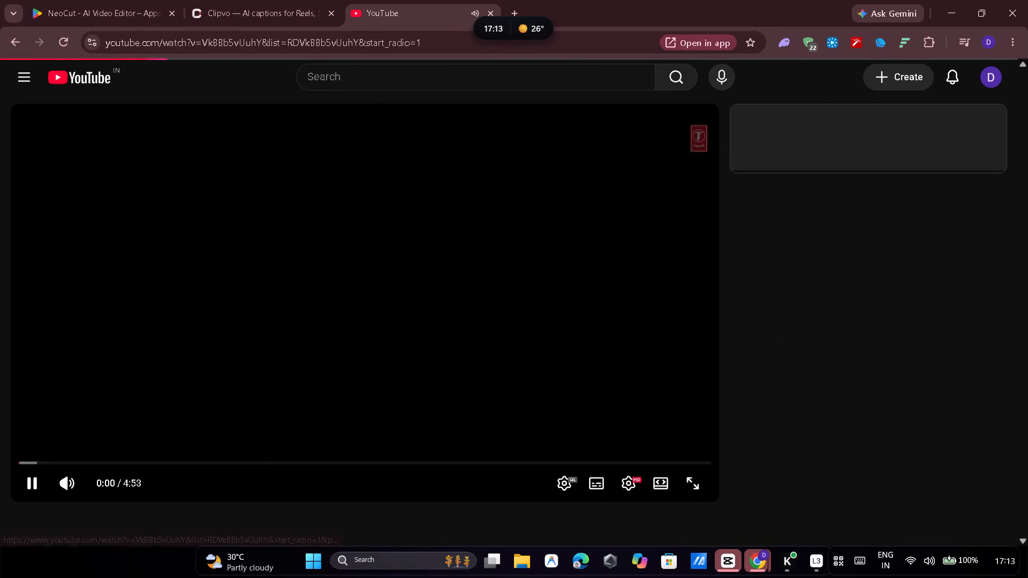
click(75, 517)
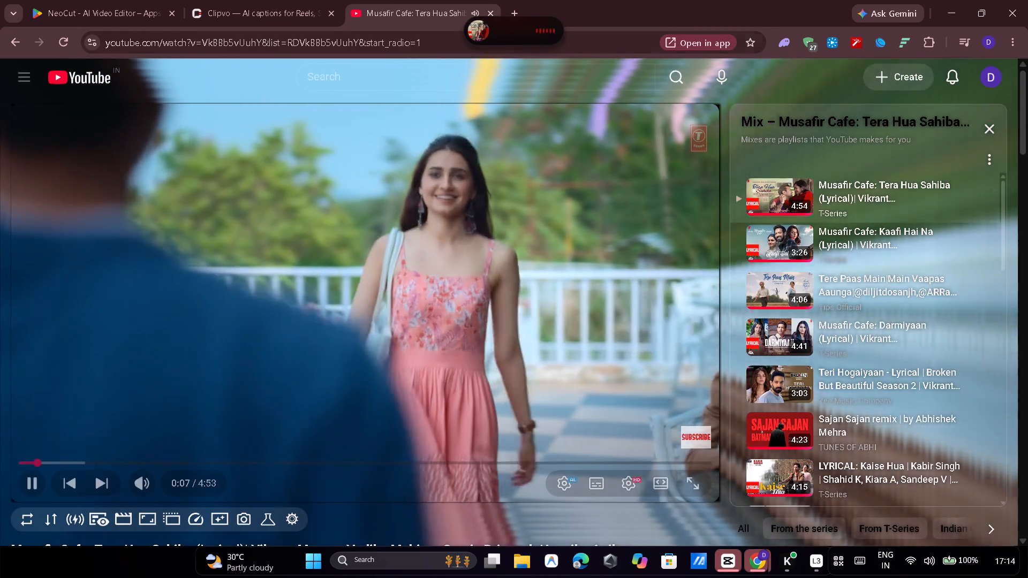
Switch to Clipvo and play the 1023 (1).mp4 clip to preview its generated captions.
click(224, 20)
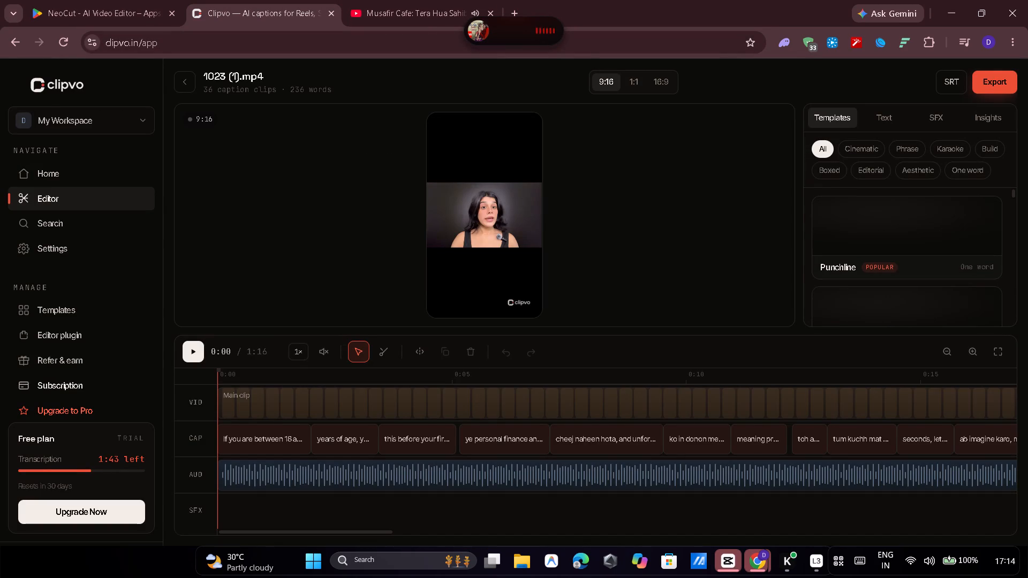
click(191, 347)
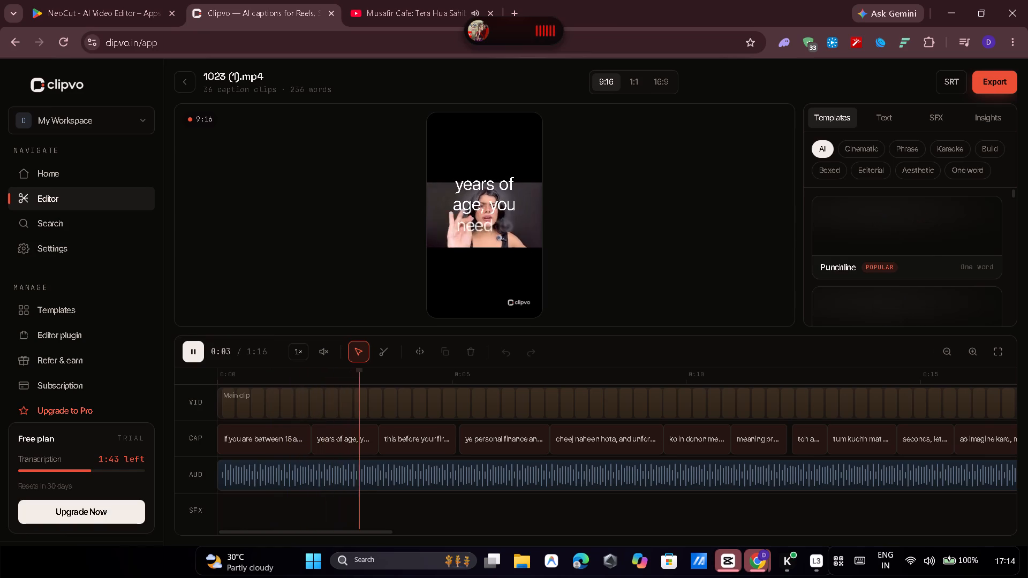
click(180, 351)
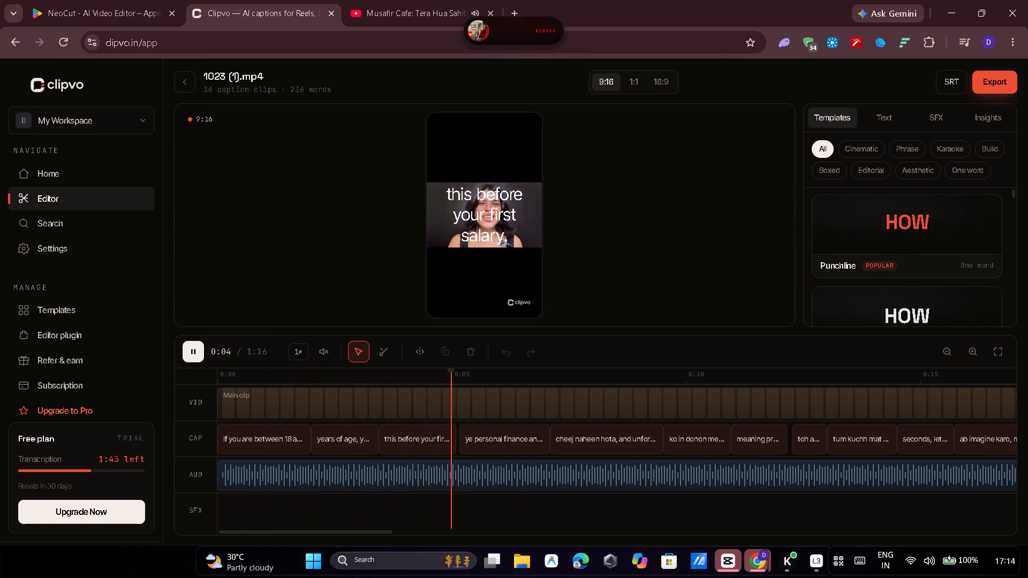
Browse the caption templates and apply the Phrase Marker template to the clip.
scroll(897, 224, down, 2)
scroll(892, 237, up, 1)
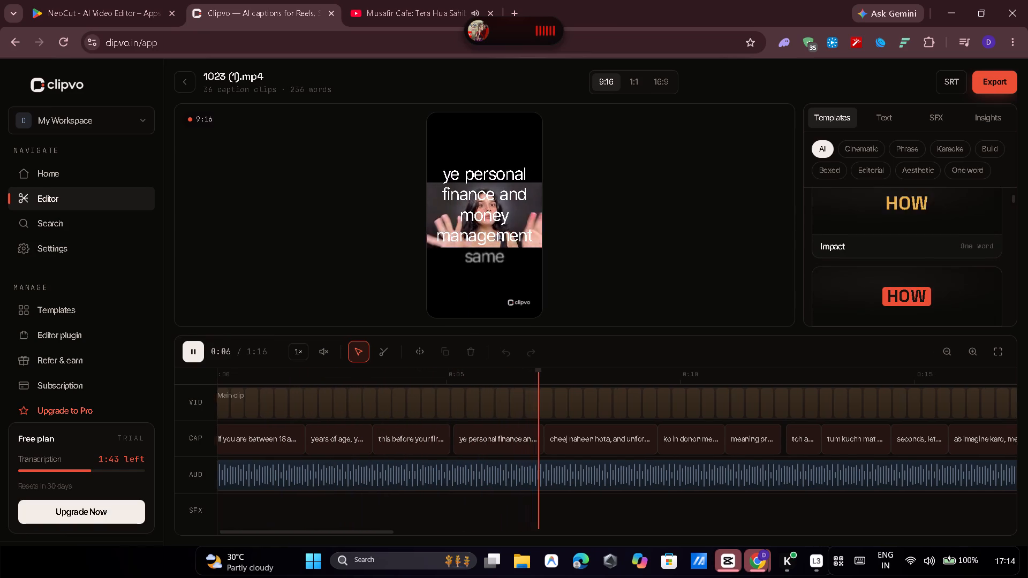
scroll(876, 266, down, 1)
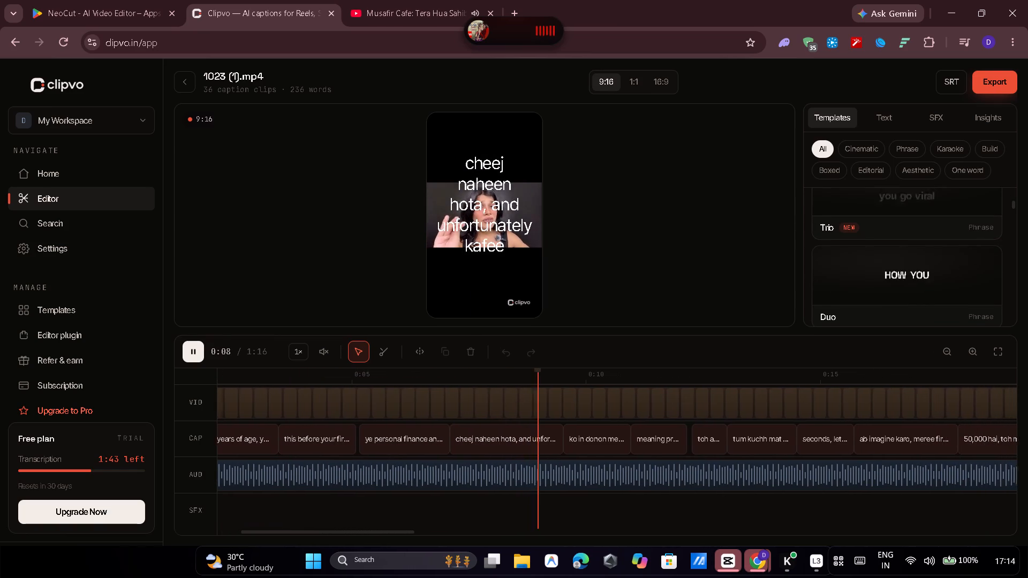
scroll(921, 279, down, 2)
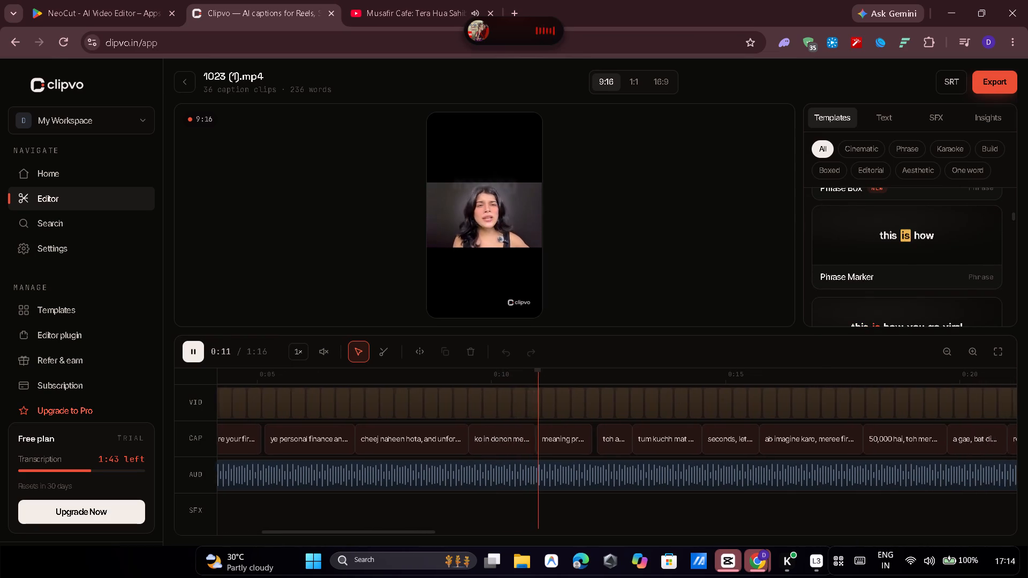
click(902, 236)
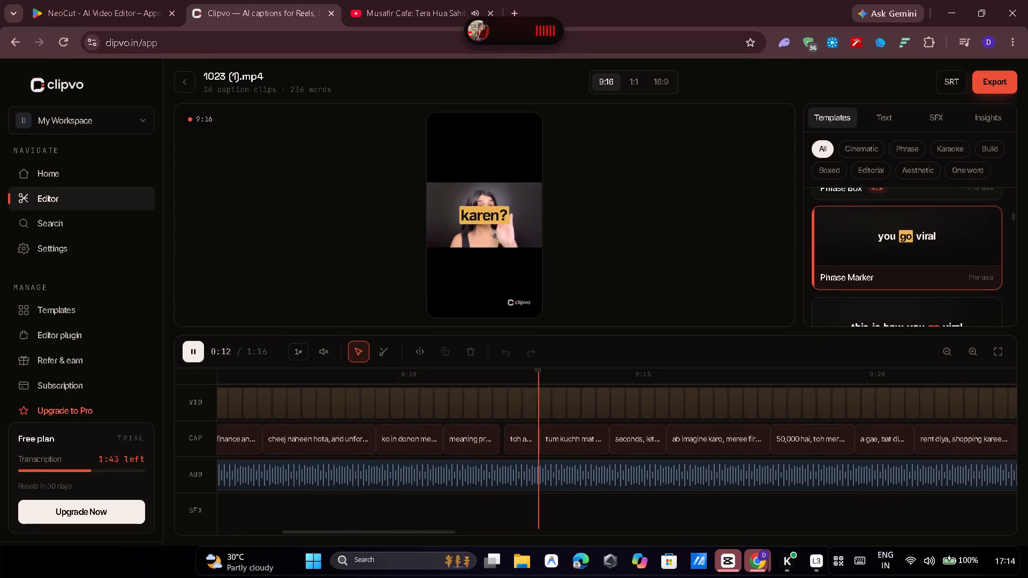
Pause the preview and move the captions down into the black area just below the video picture.
drag(488, 214, 487, 215)
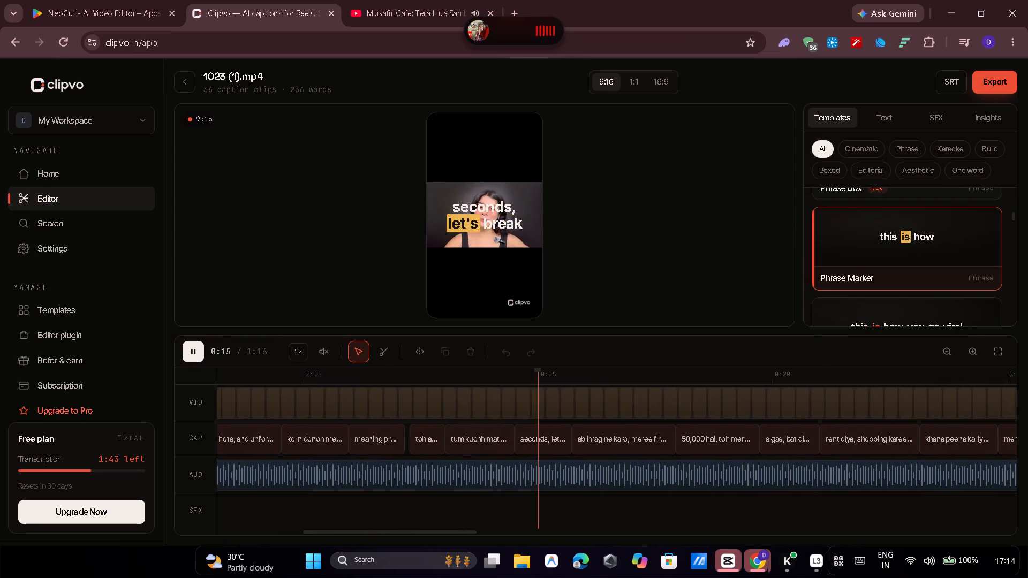
drag(487, 215, 490, 246)
click(489, 218)
triple_click(489, 218)
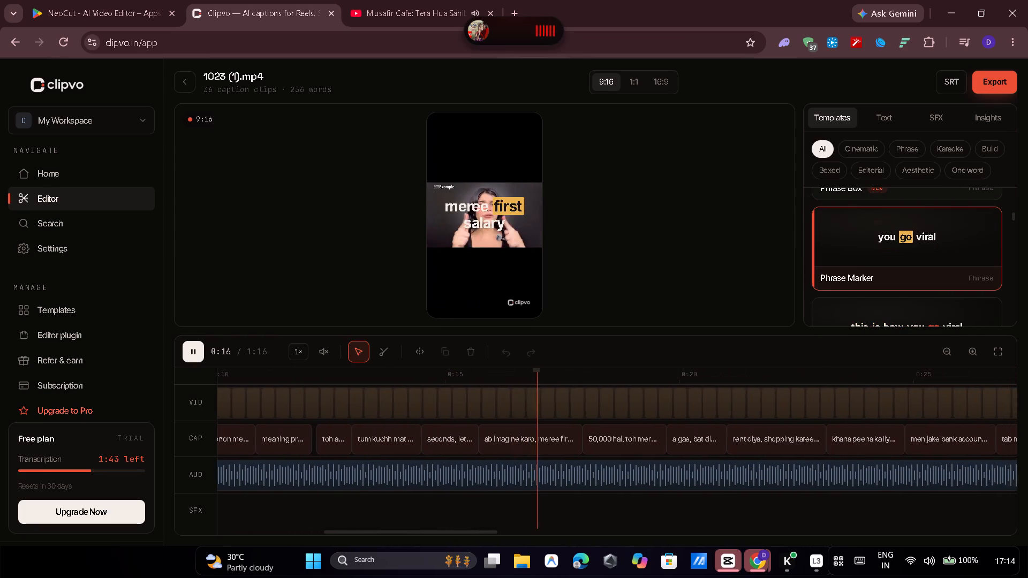
click(487, 218)
click(444, 439)
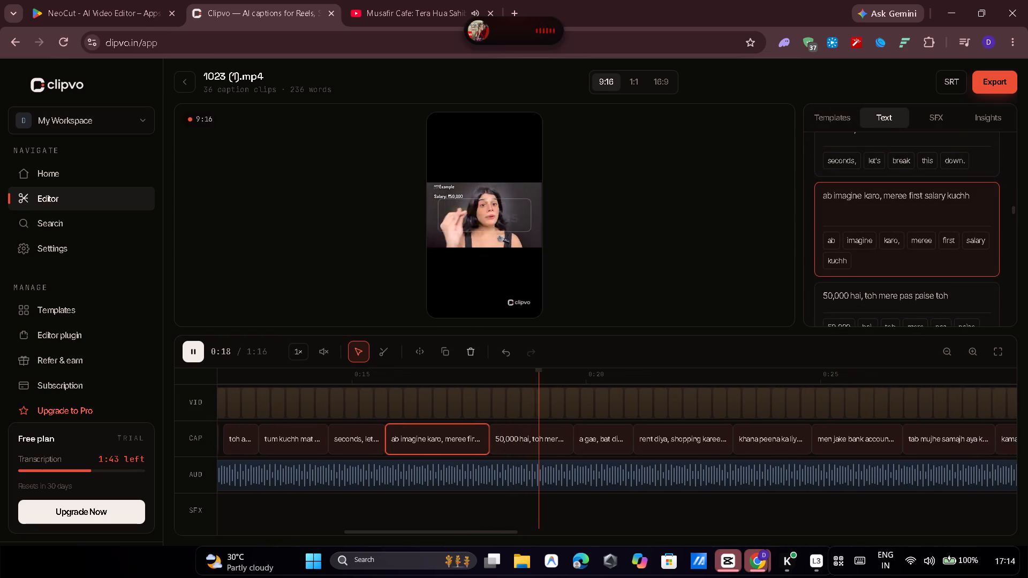
click(196, 353)
drag(473, 220, 474, 276)
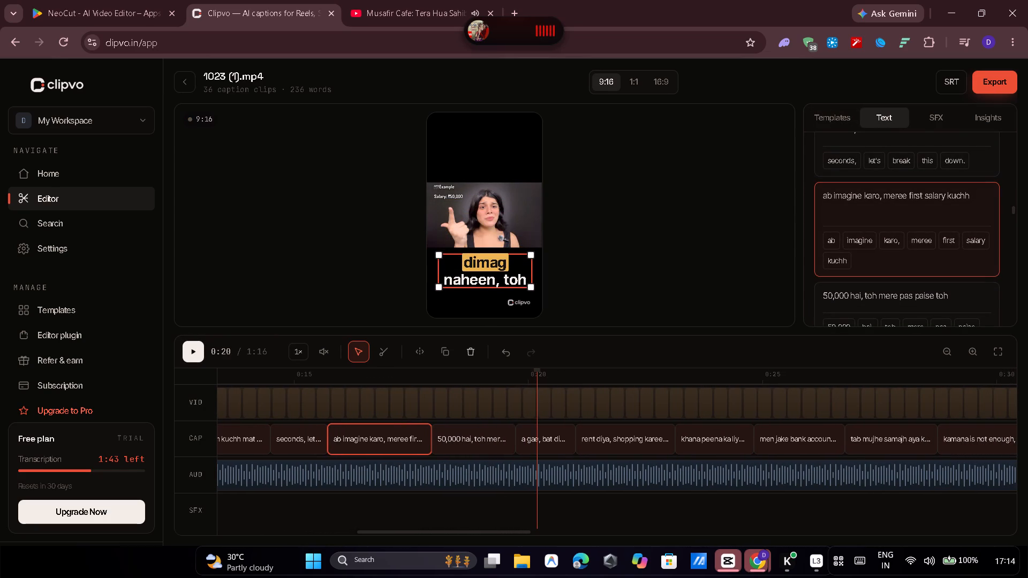
click(474, 276)
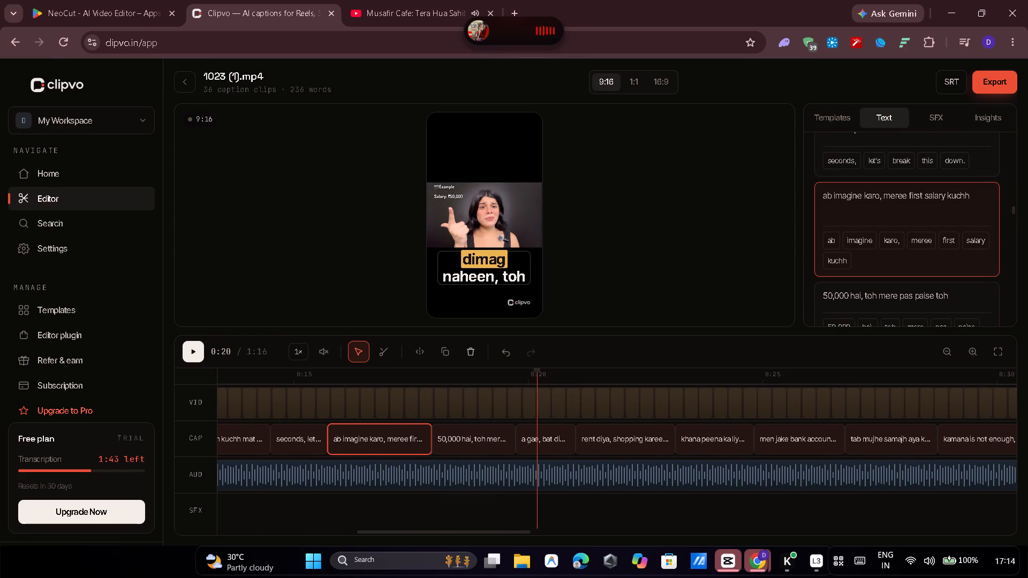
Shrink the caption text in the preview until the phrase "dimag naheen, toh" fits on one line.
drag(528, 282, 507, 277)
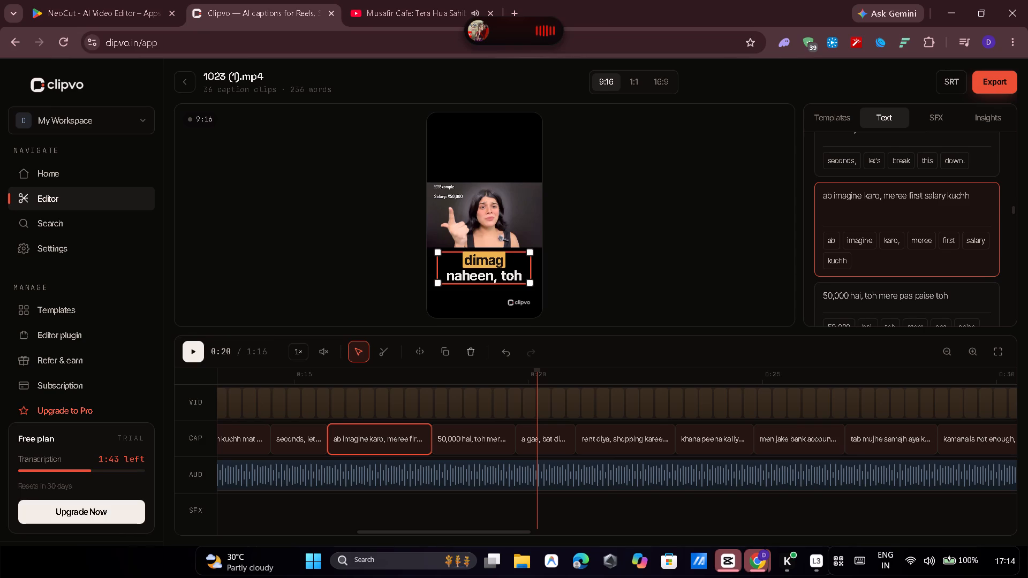
drag(507, 277, 428, 239)
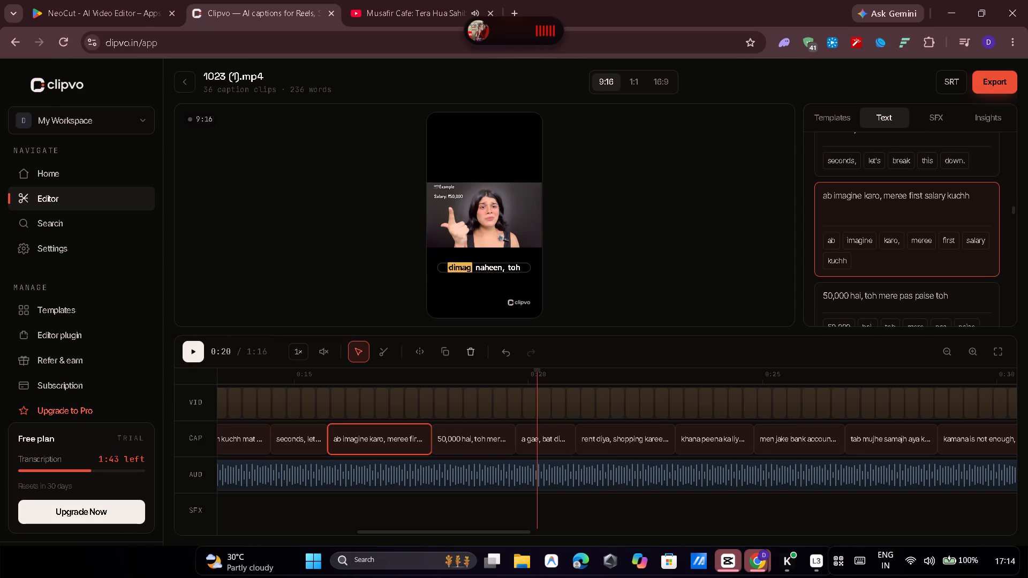
drag(428, 239, 410, 230)
Play the clip onward from 0:20 to check the resized captions, select the "50,000 hai" caption, and pause at 0:26.
click(193, 349)
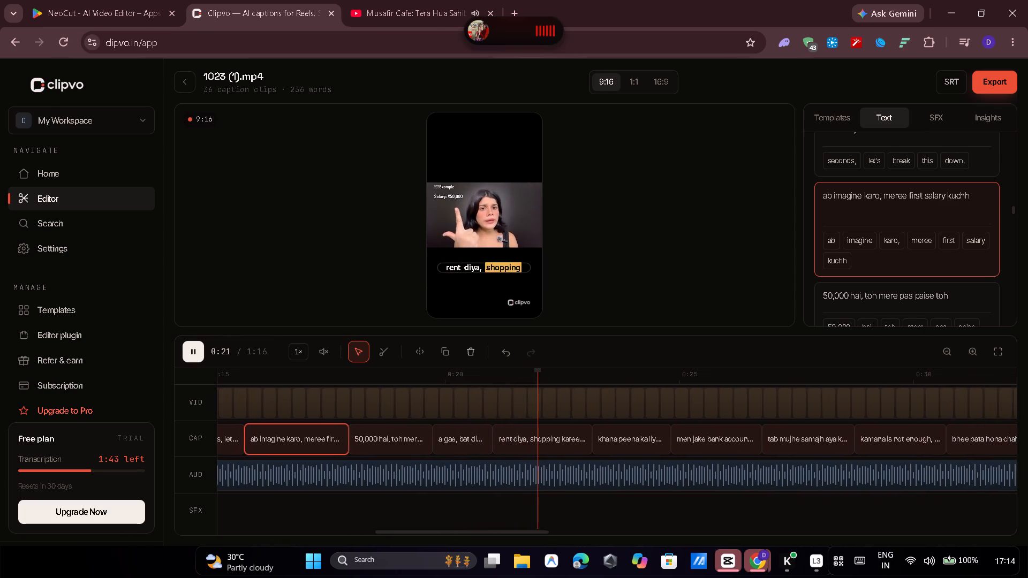
click(634, 235)
click(620, 244)
click(244, 449)
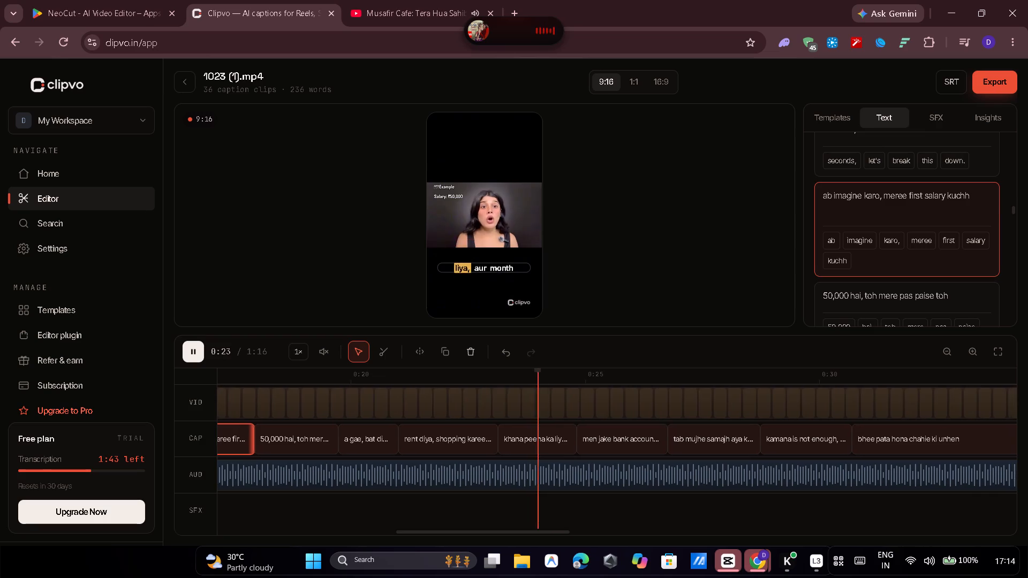
click(259, 434)
click(258, 442)
click(251, 454)
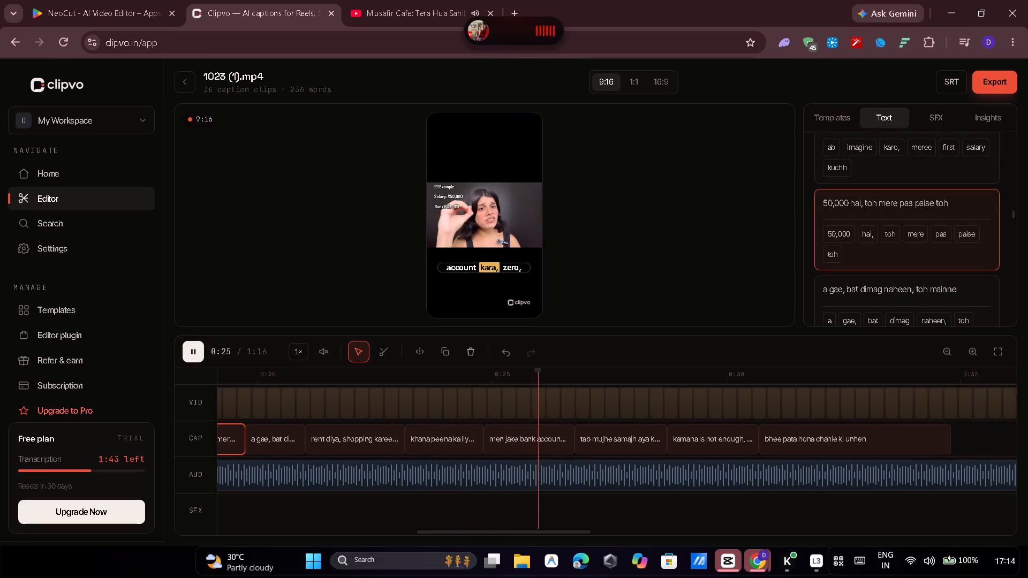
click(185, 362)
click(191, 353)
click(283, 261)
click(283, 261)
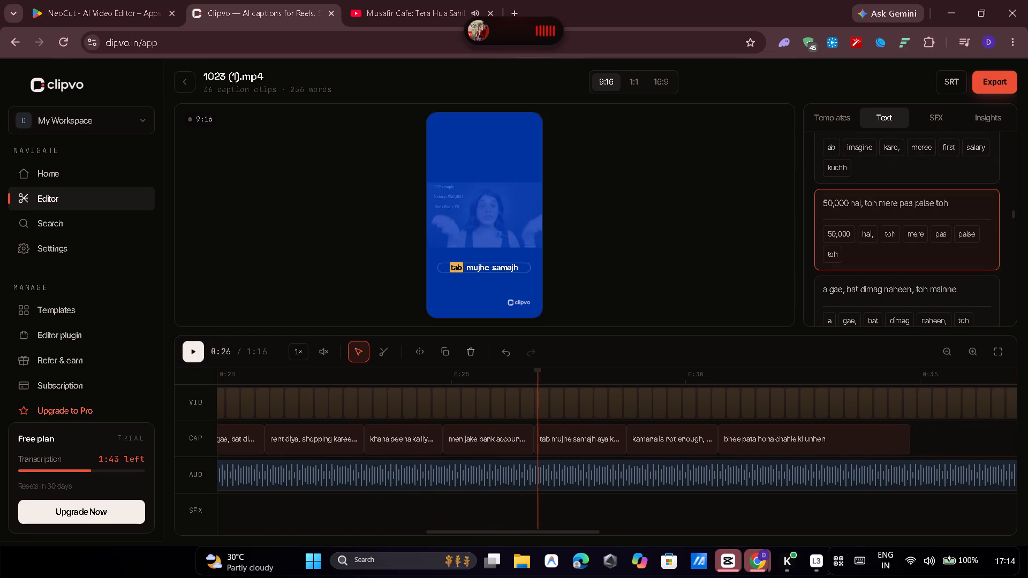
click(342, 271)
scroll(408, 420, up, 3)
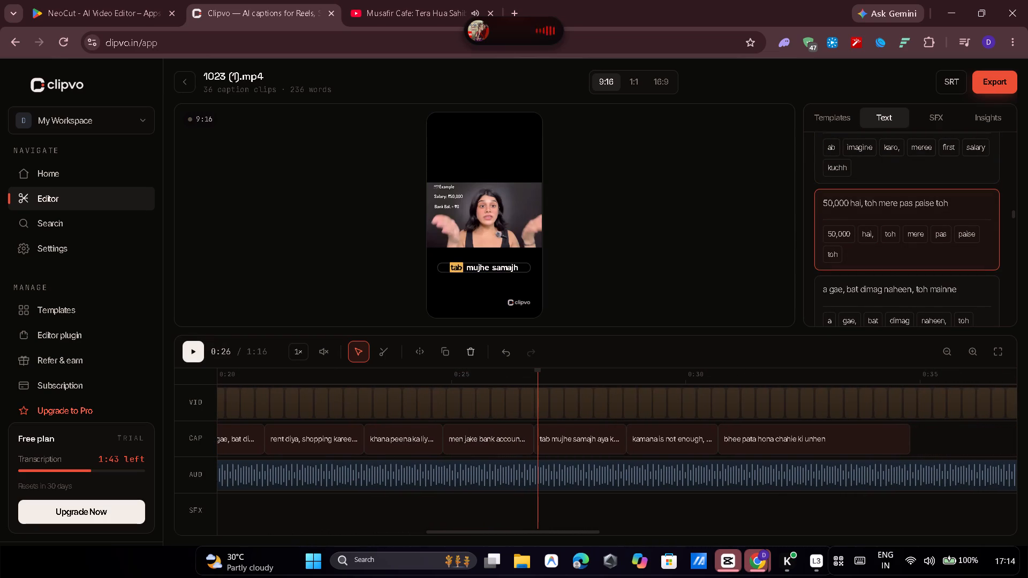
Resume the preview from 0:26 to about 0:37 while looking through the transcribed caption text.
click(359, 349)
click(350, 353)
click(187, 350)
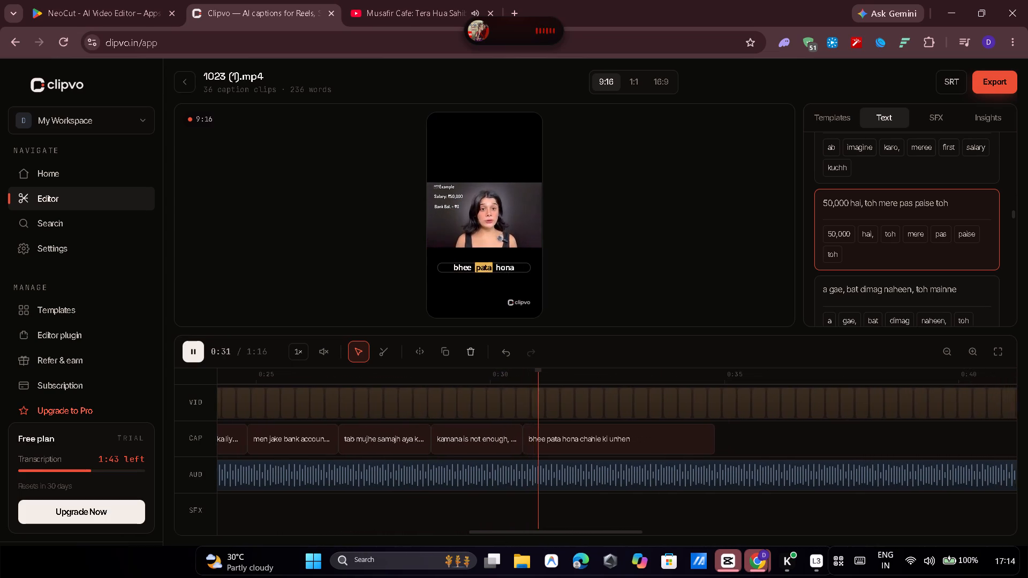
scroll(896, 252, down, 1)
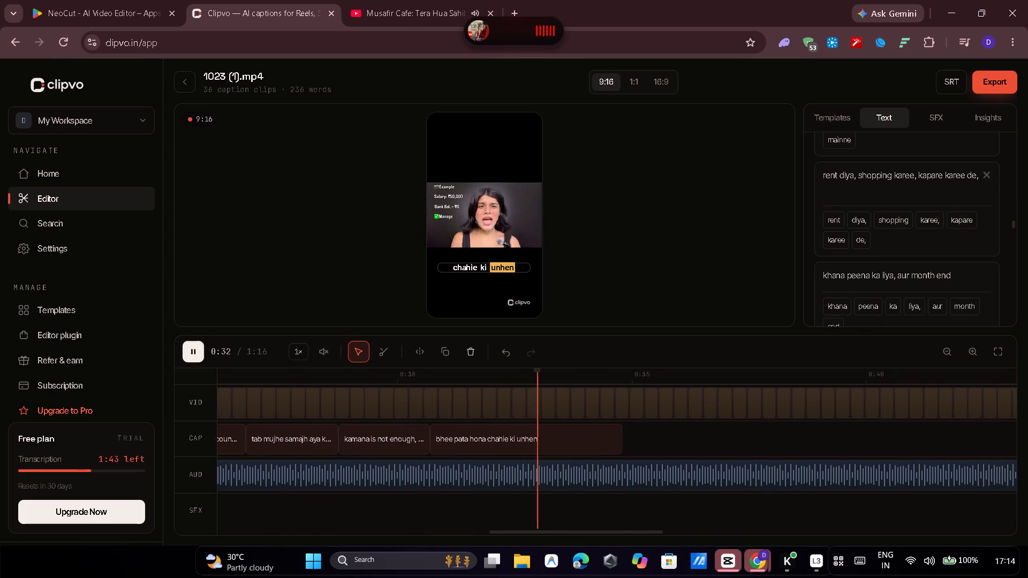
scroll(900, 249, up, 2)
scroll(328, 426, up, 5)
scroll(328, 420, down, 6)
drag(179, 351, 185, 353)
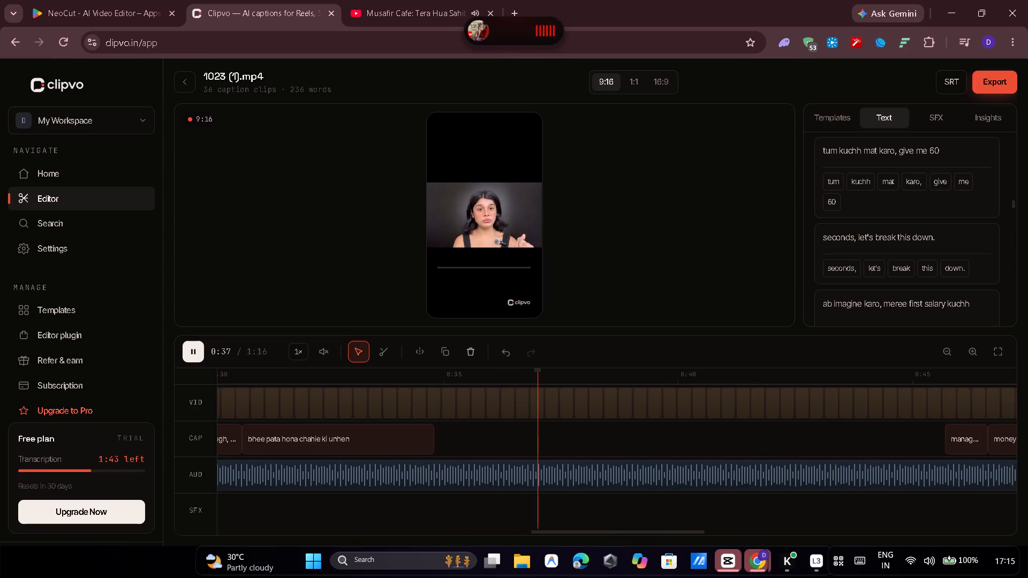
click(193, 347)
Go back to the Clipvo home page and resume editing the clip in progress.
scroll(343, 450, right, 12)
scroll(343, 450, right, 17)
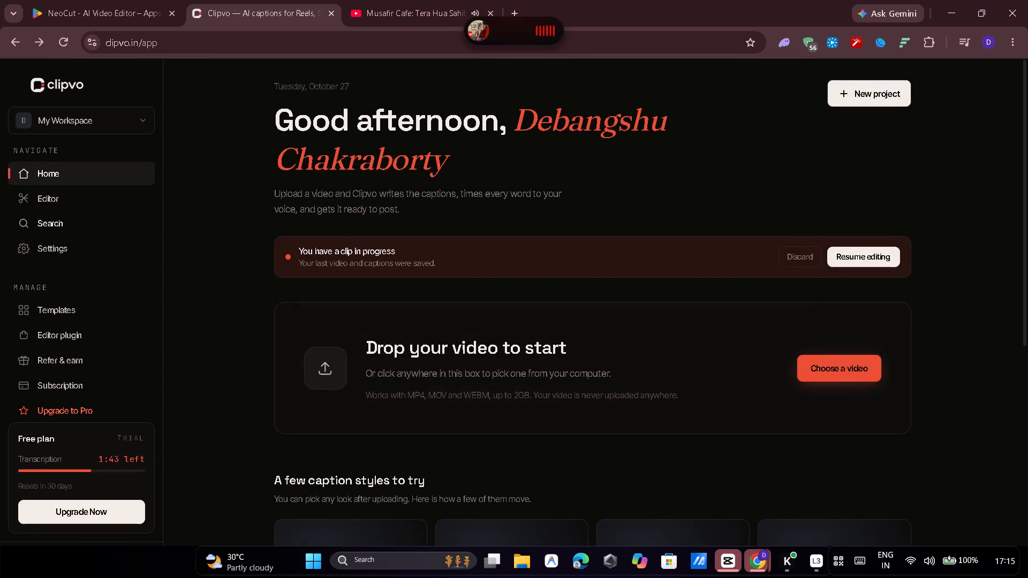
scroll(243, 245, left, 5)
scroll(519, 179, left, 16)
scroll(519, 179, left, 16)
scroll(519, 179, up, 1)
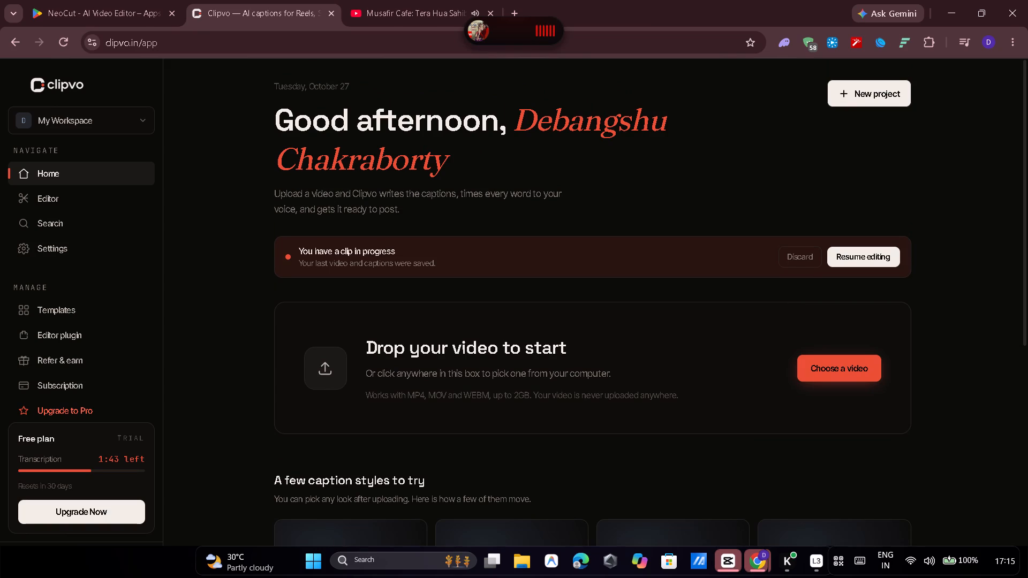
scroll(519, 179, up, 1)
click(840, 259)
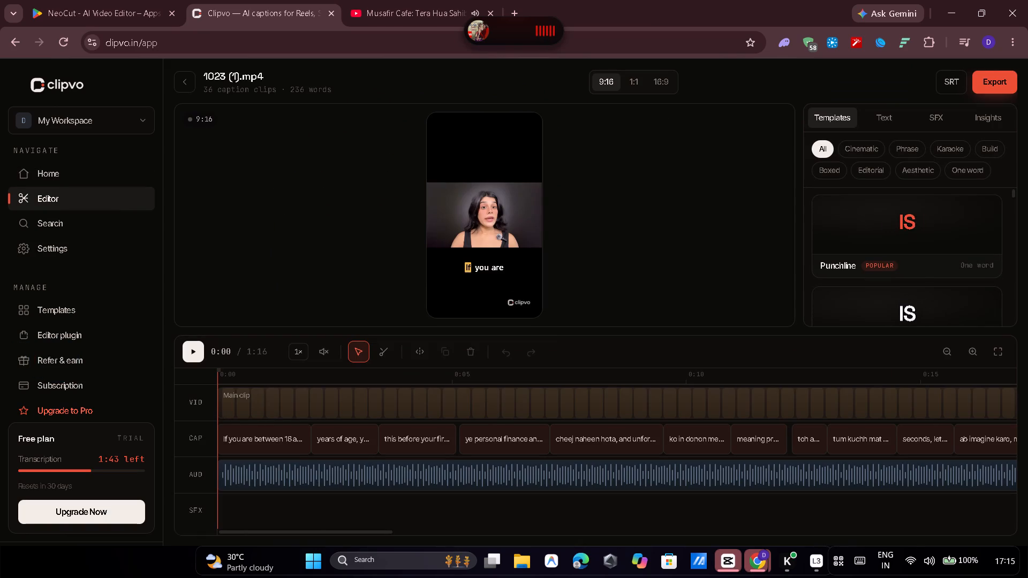
Browse the caption templates through to the end of the list and apply the cinematic Focus Signal template to the clip.
scroll(924, 204, down, 7)
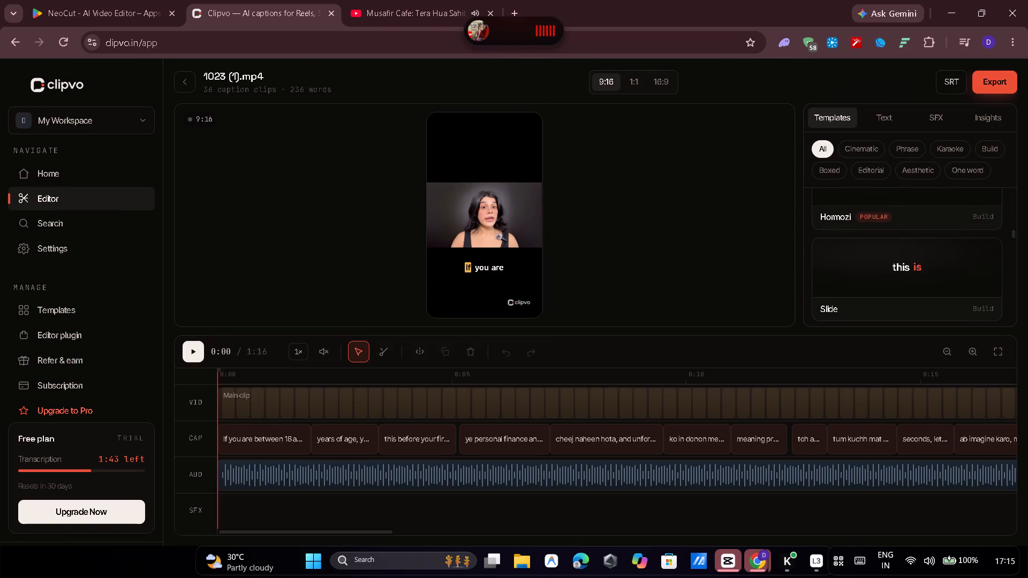
scroll(942, 293, up, 1)
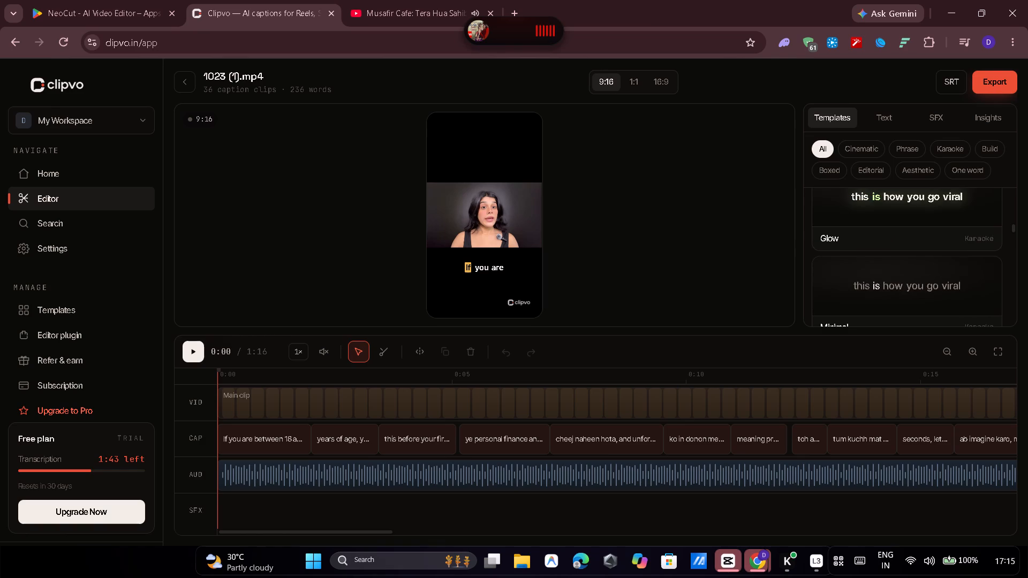
scroll(935, 284, up, 1)
scroll(935, 284, down, 3)
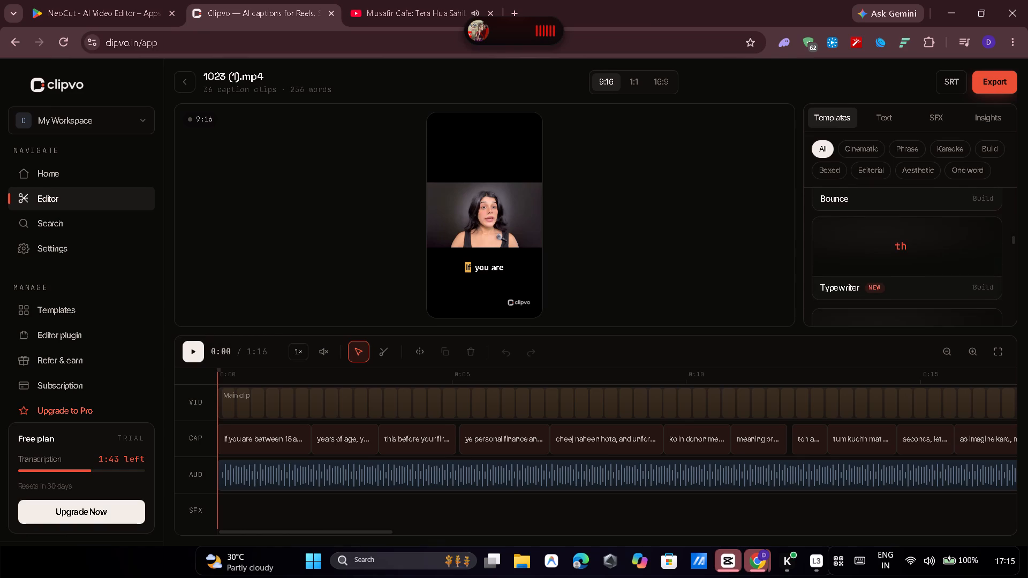
scroll(934, 283, down, 1)
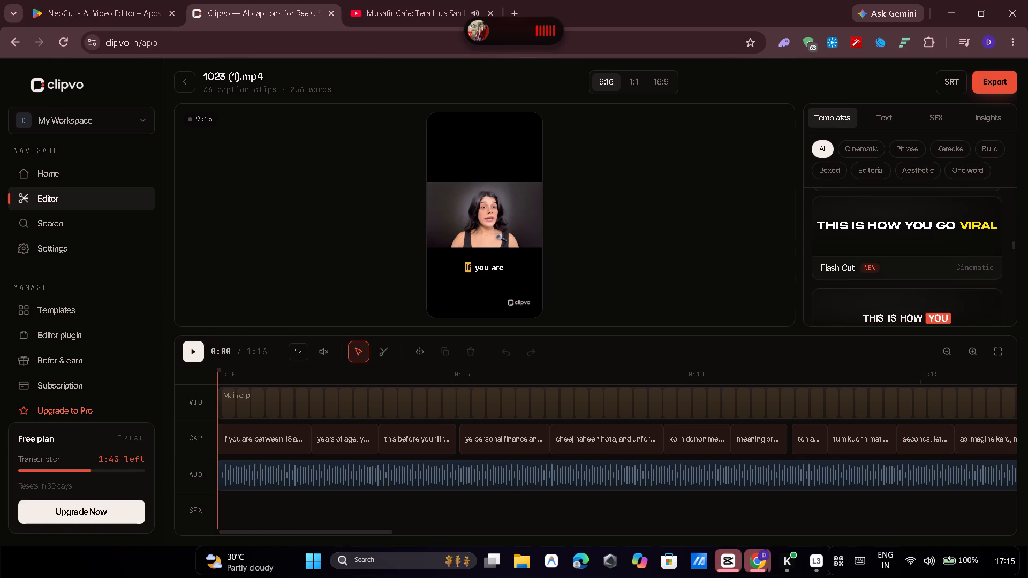
scroll(926, 228, down, 3)
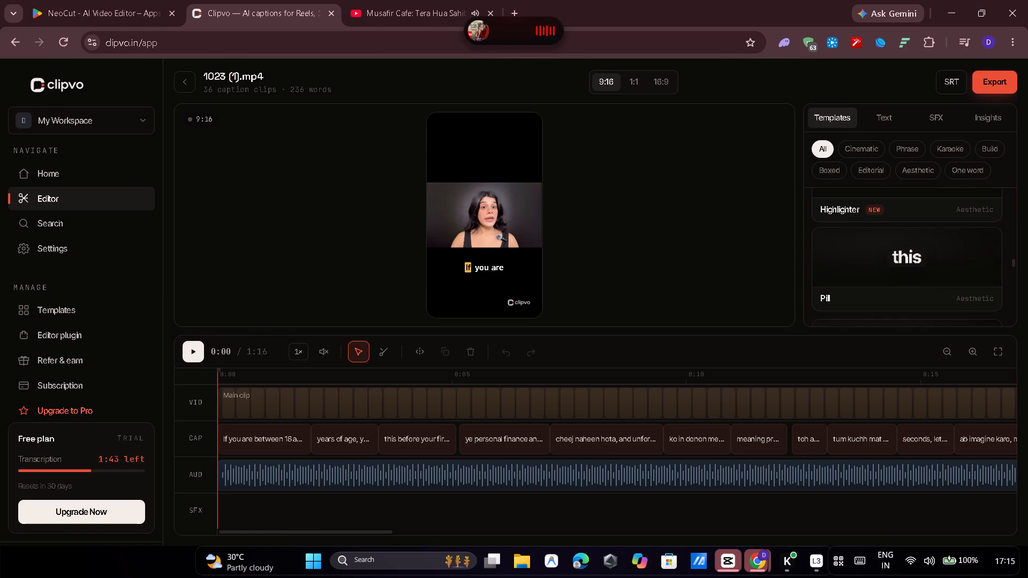
scroll(935, 257, down, 3)
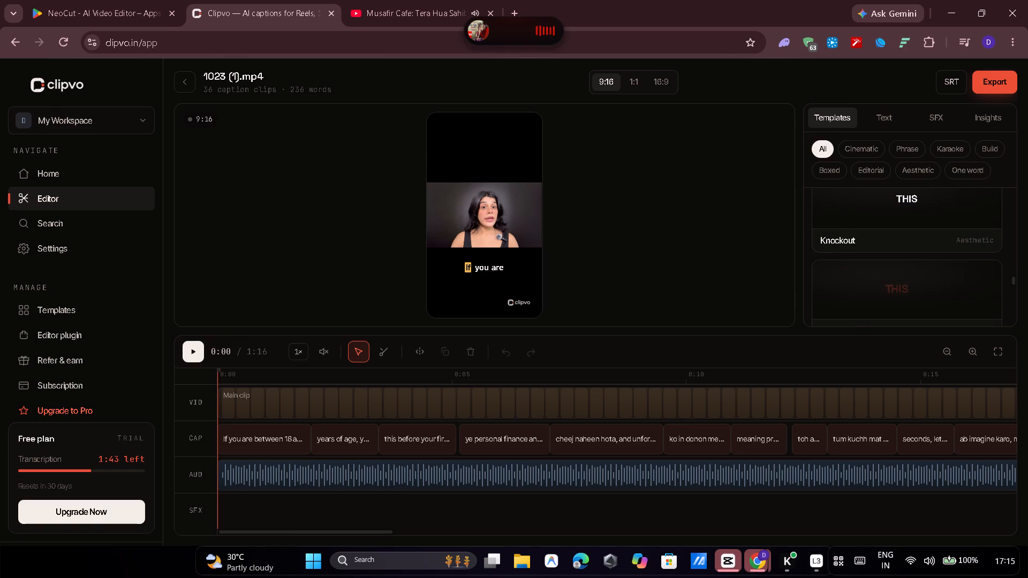
scroll(935, 258, down, 2)
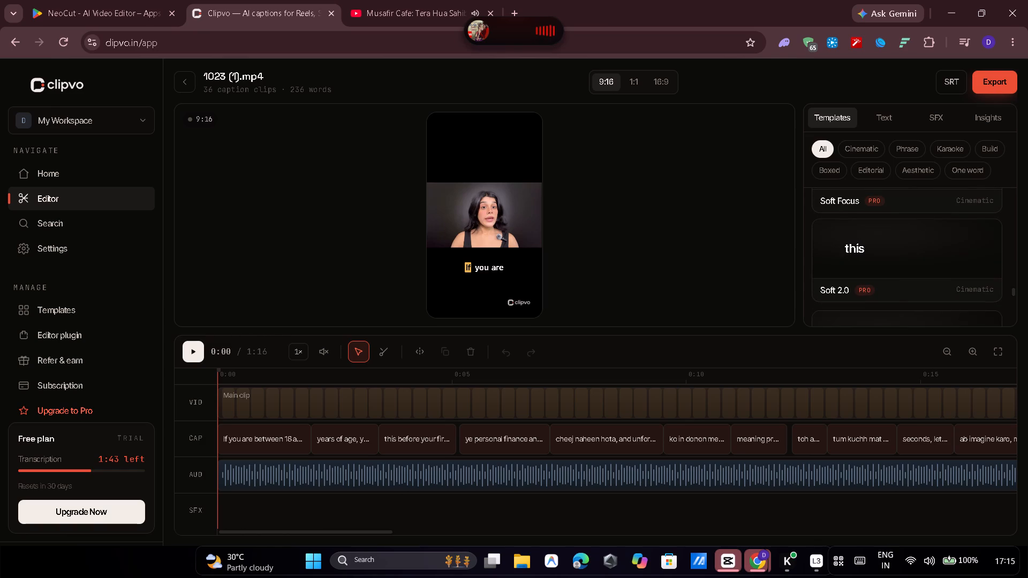
scroll(935, 250, down, 2)
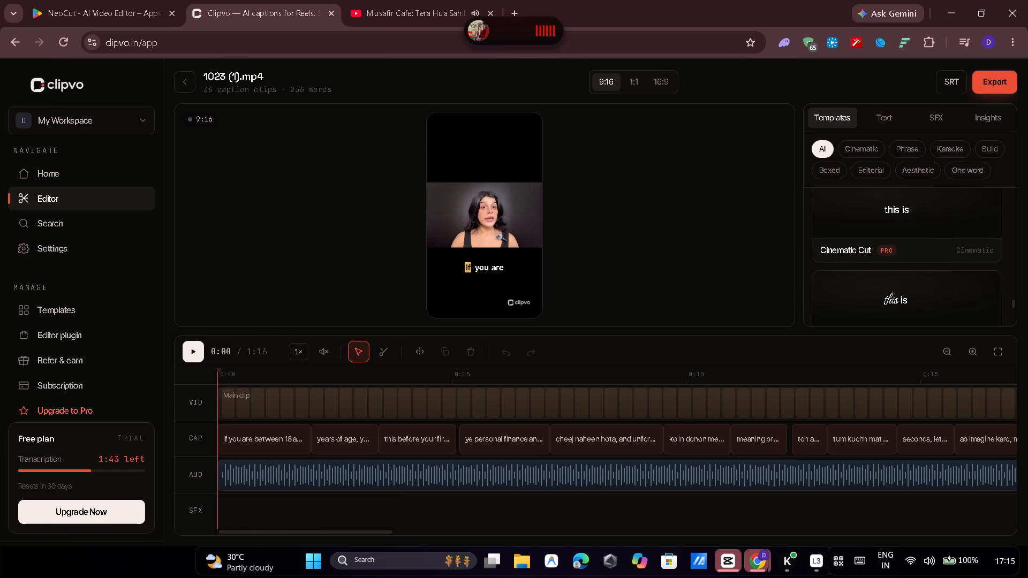
scroll(933, 244, down, 1)
scroll(931, 248, up, 1)
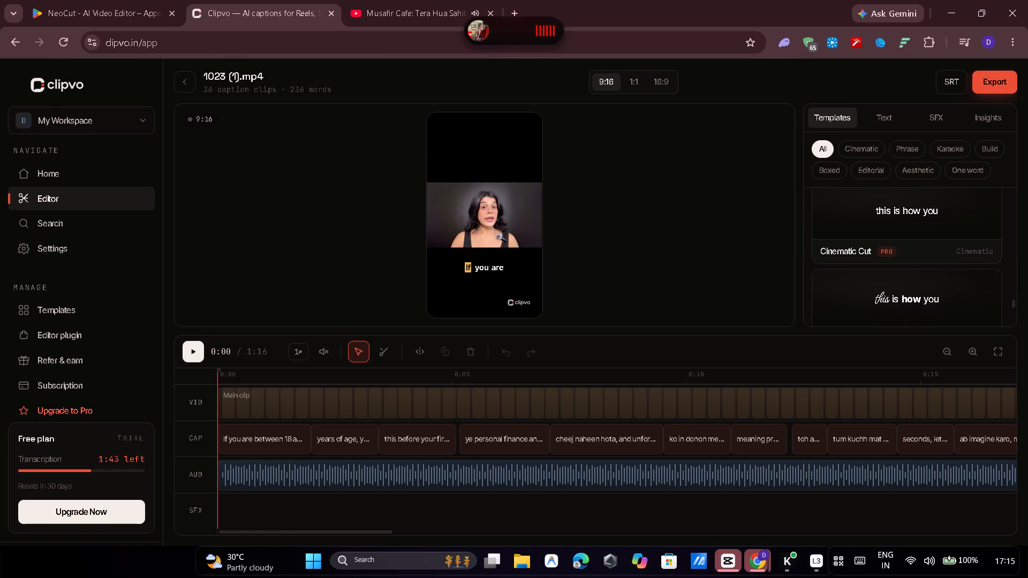
scroll(914, 278, down, 4)
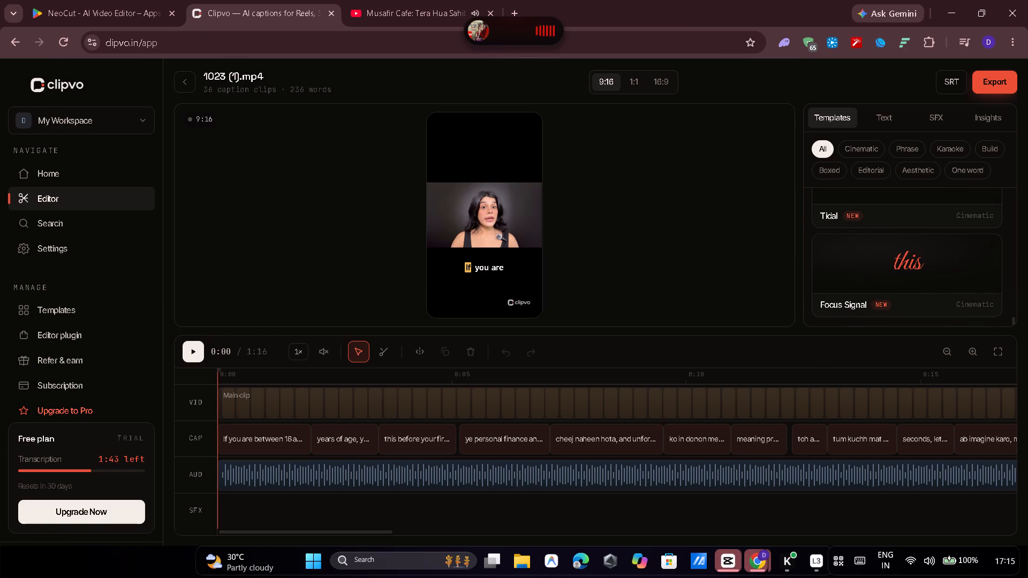
click(933, 264)
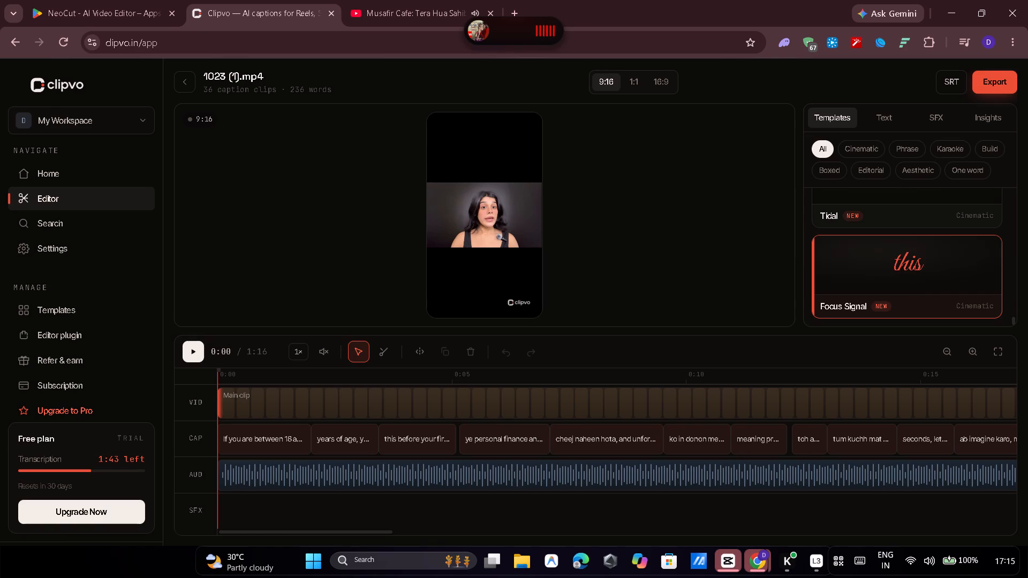
Play the first two seconds of the clip to check the Focus Signal captions, pause, and return the playhead to 0:00.
click(194, 353)
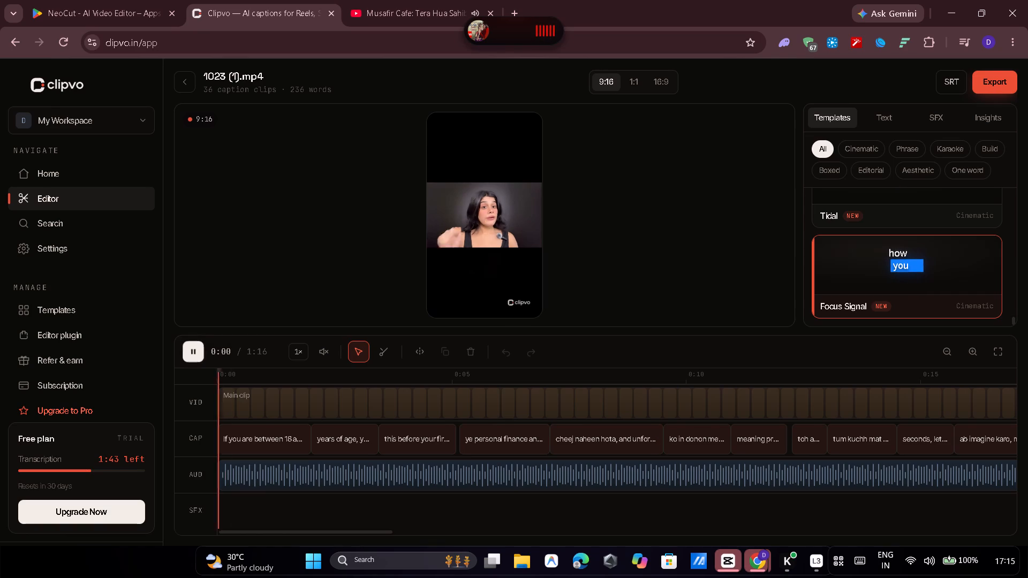
click(194, 353)
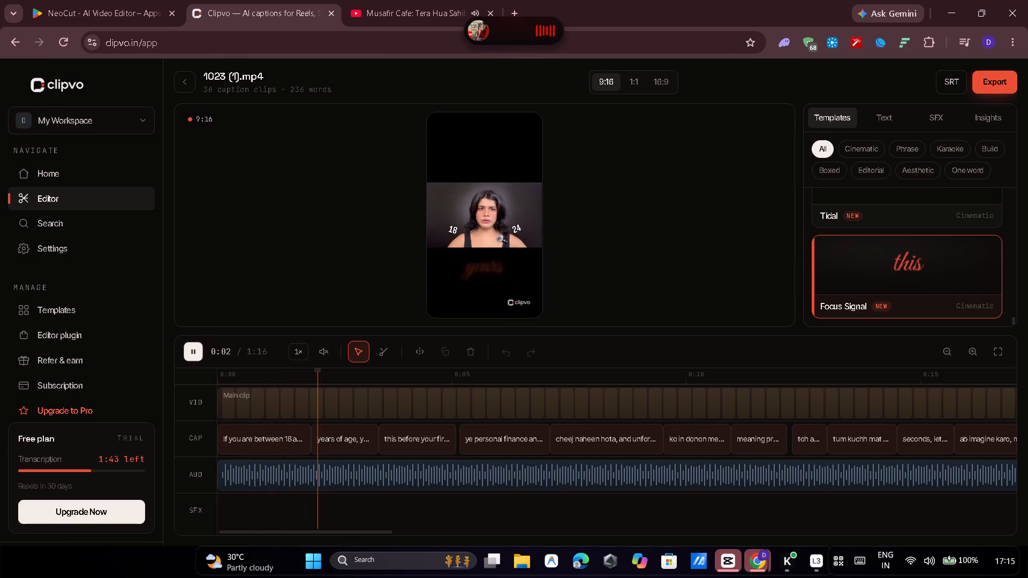
drag(321, 372, 282, 376)
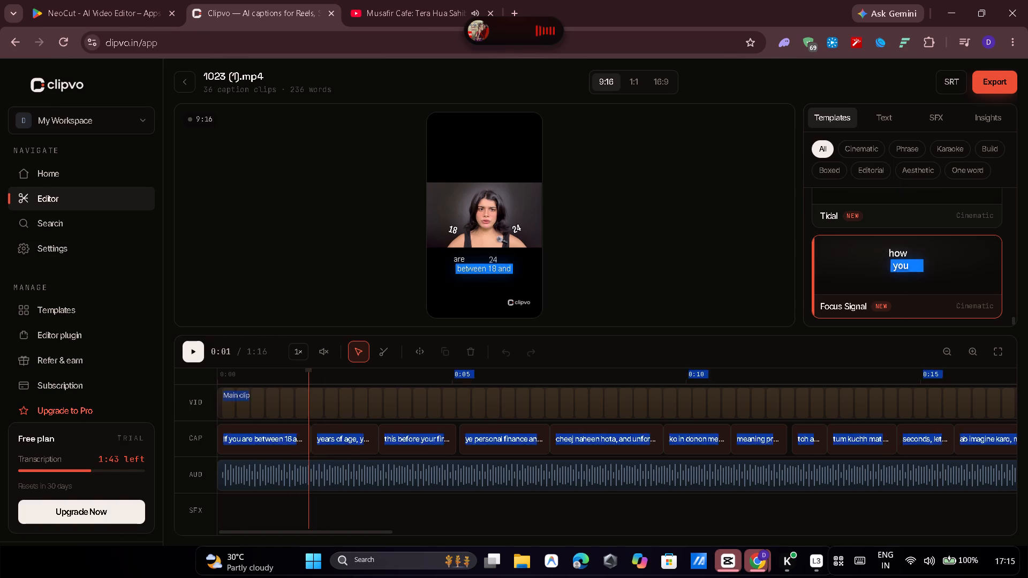
drag(282, 376, 208, 382)
click(259, 287)
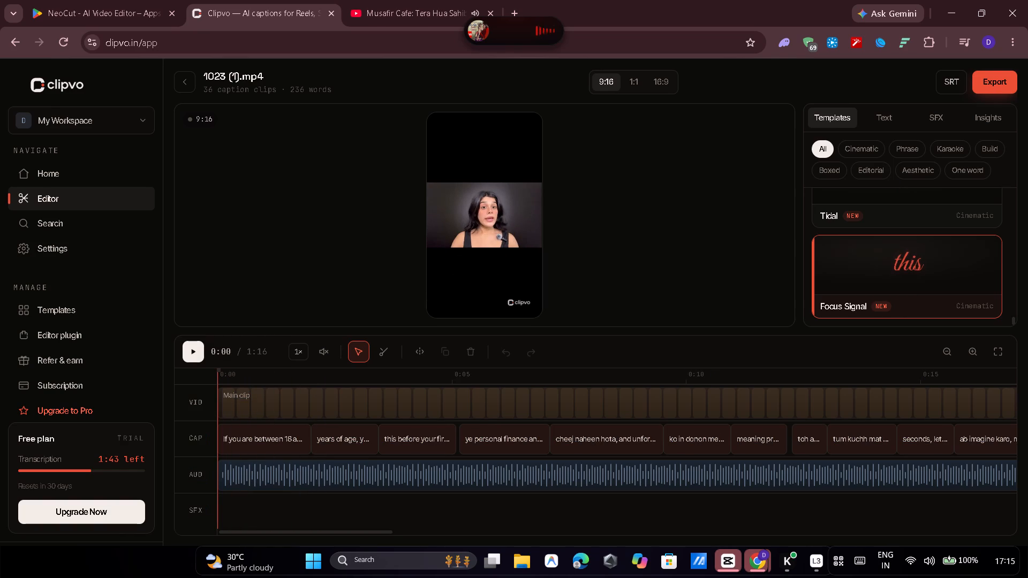
Open the export settings and compare the 4K, Subtitles and Transcript options, finishing back on the Video format.
click(1000, 73)
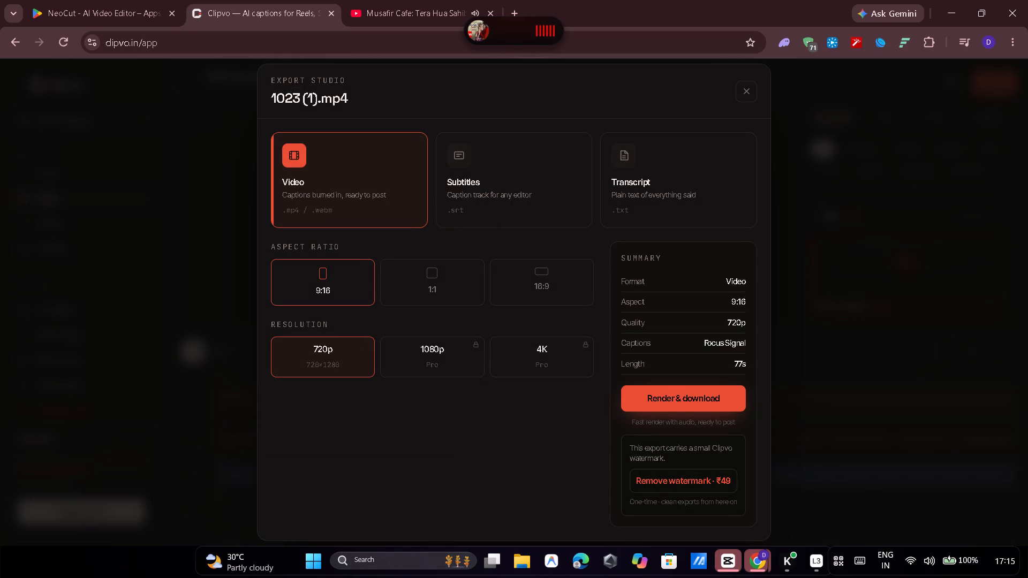
click(538, 360)
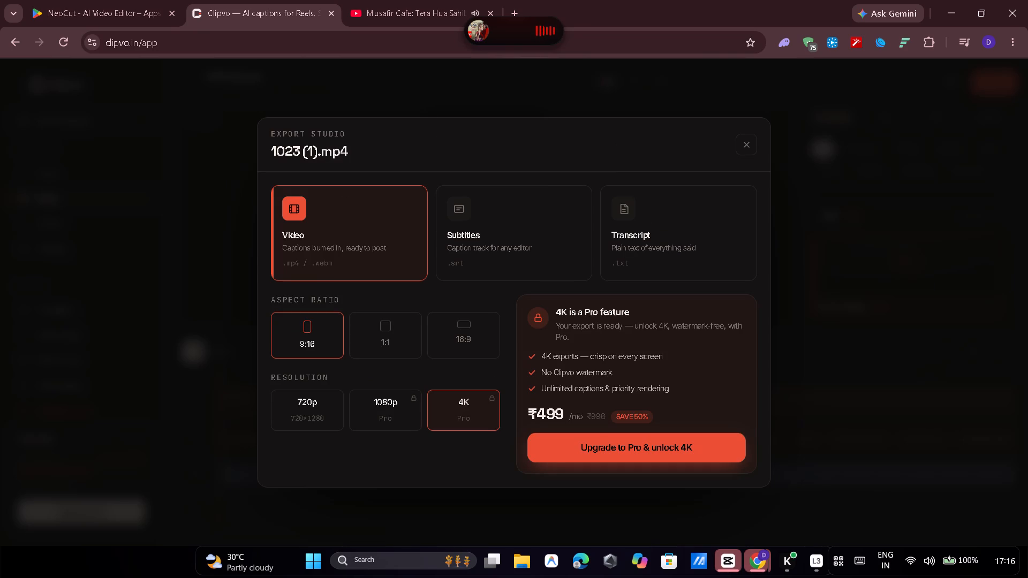
click(496, 235)
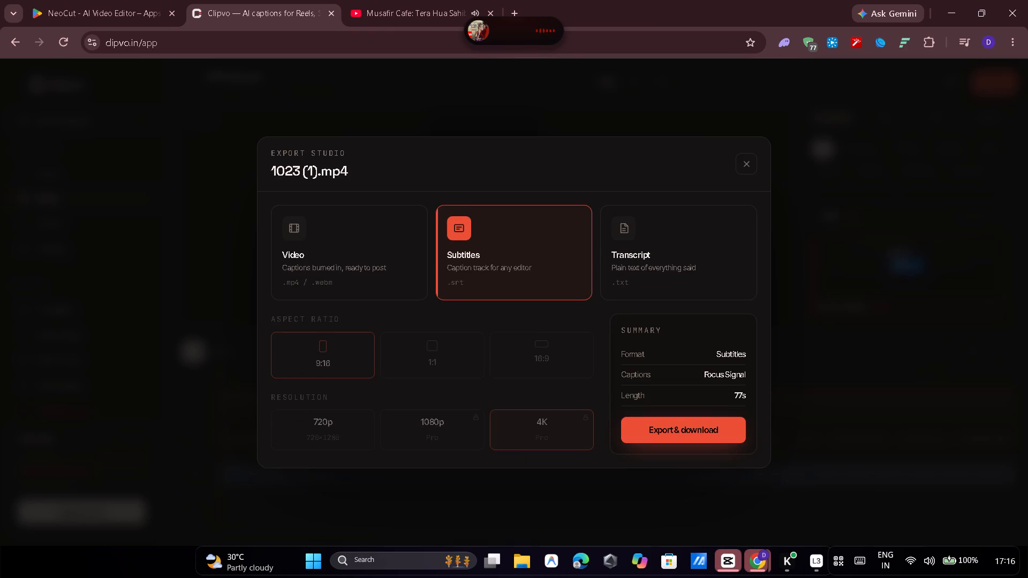
click(701, 244)
click(473, 237)
click(382, 242)
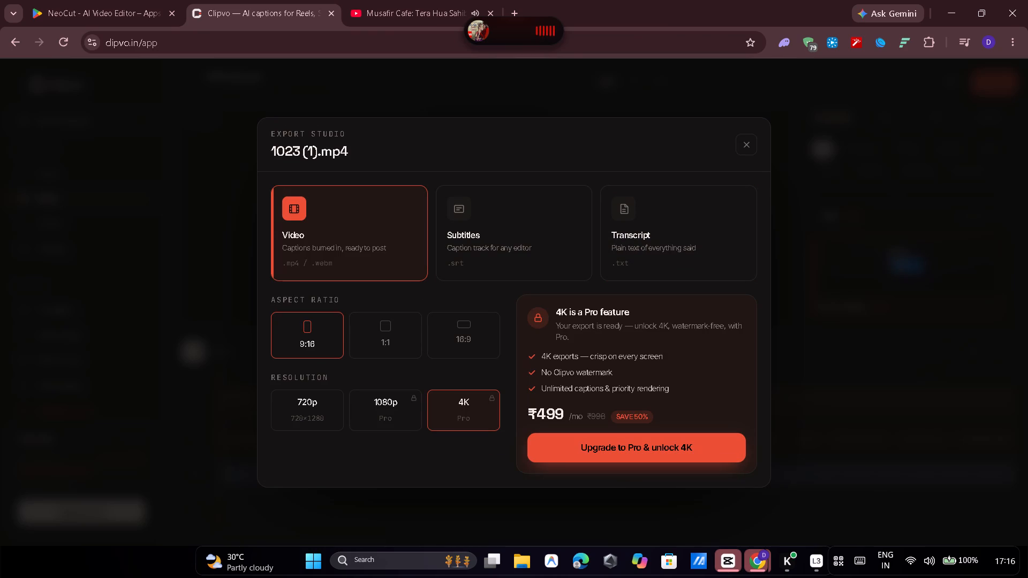
Set the export resolution to 720p, then render and download the captioned 9:16 video.
click(277, 405)
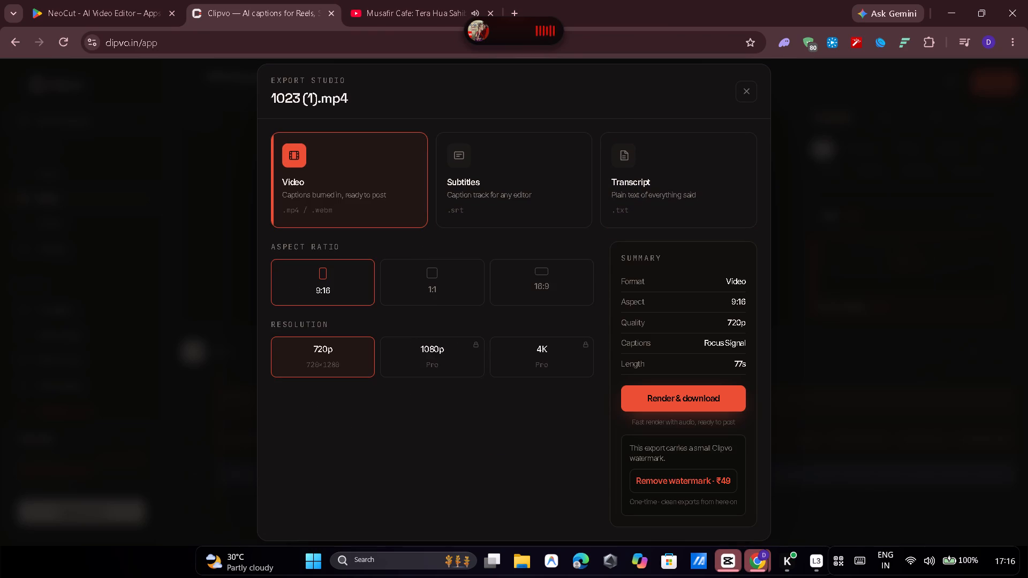
click(688, 403)
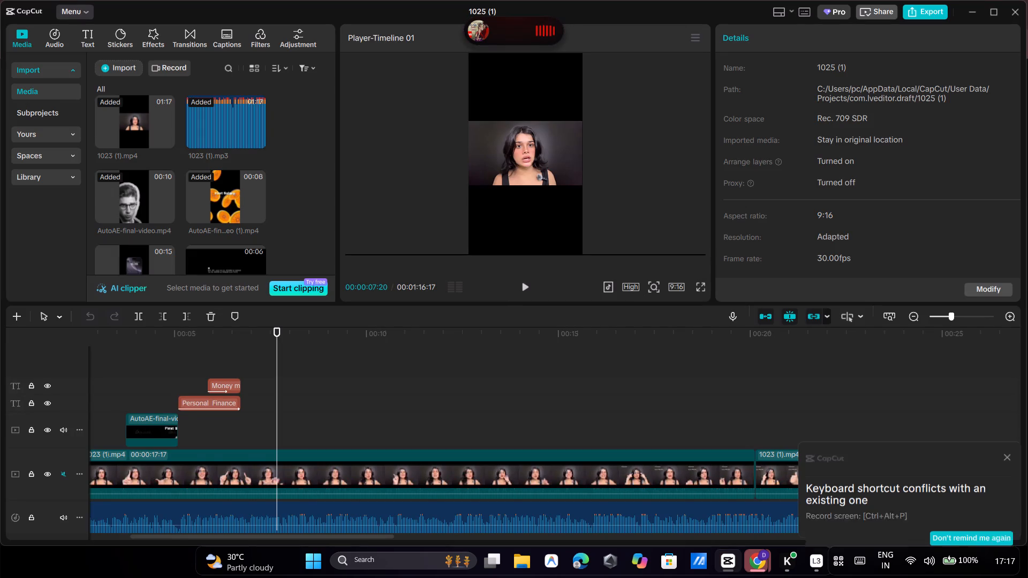
Quit CapCut from the open 1025 (1) project and relaunch it from the desktop.
click(85, 10)
click(99, 181)
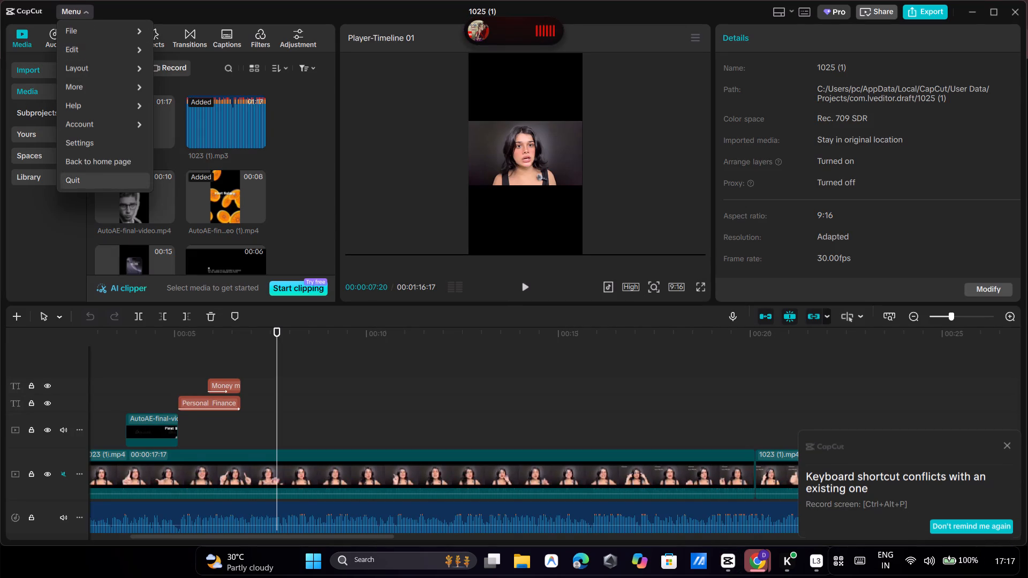
click(538, 379)
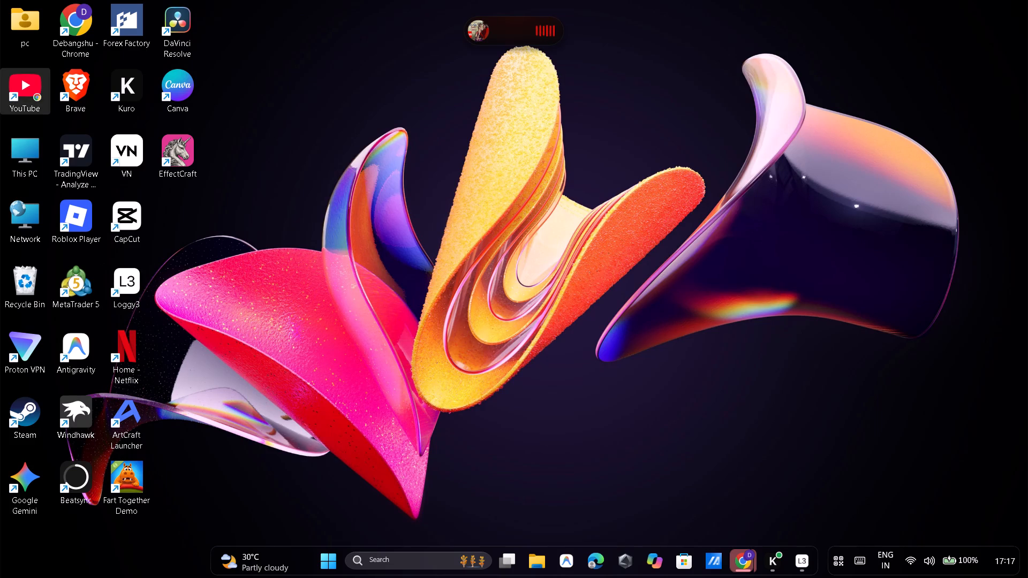
double_click(137, 230)
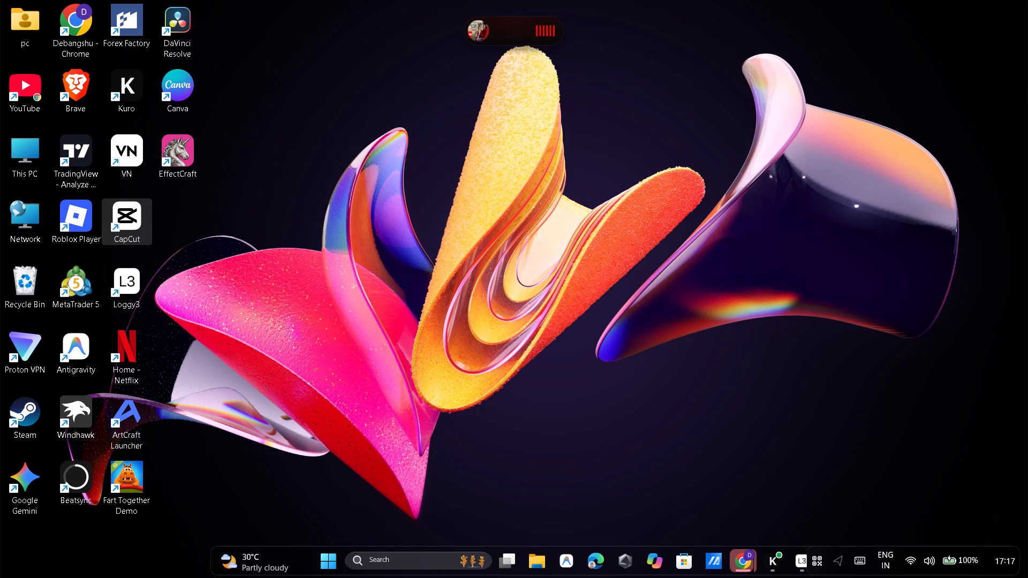
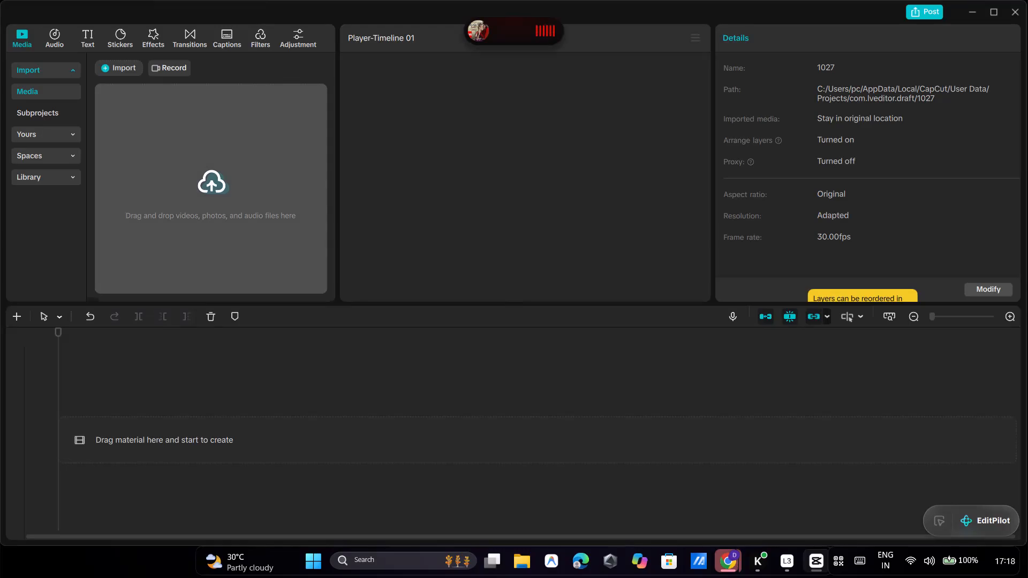
Import 1023-1-.mp4 into the empty 1027 project and place it at the start of the timeline.
click(213, 196)
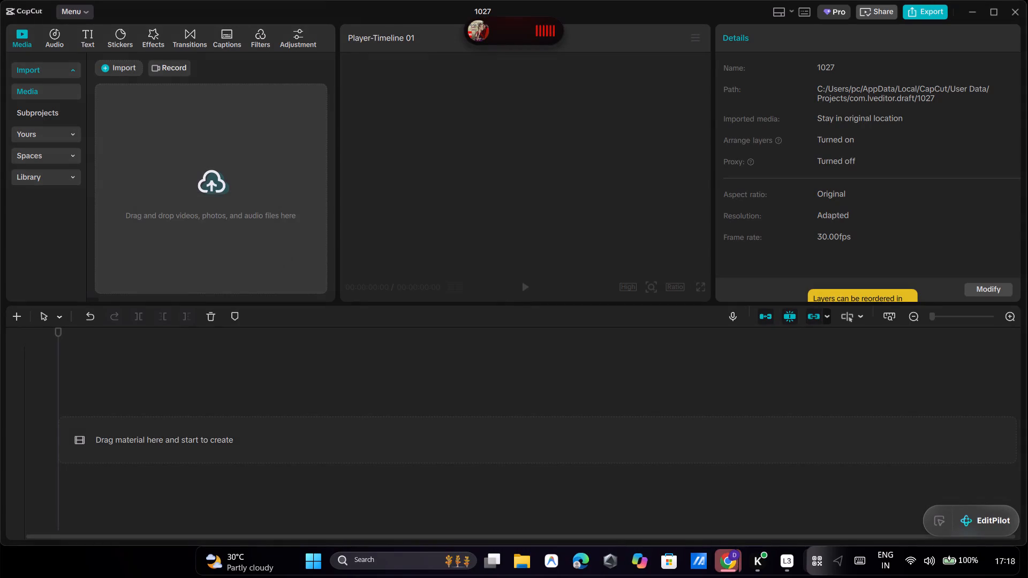
double_click(256, 124)
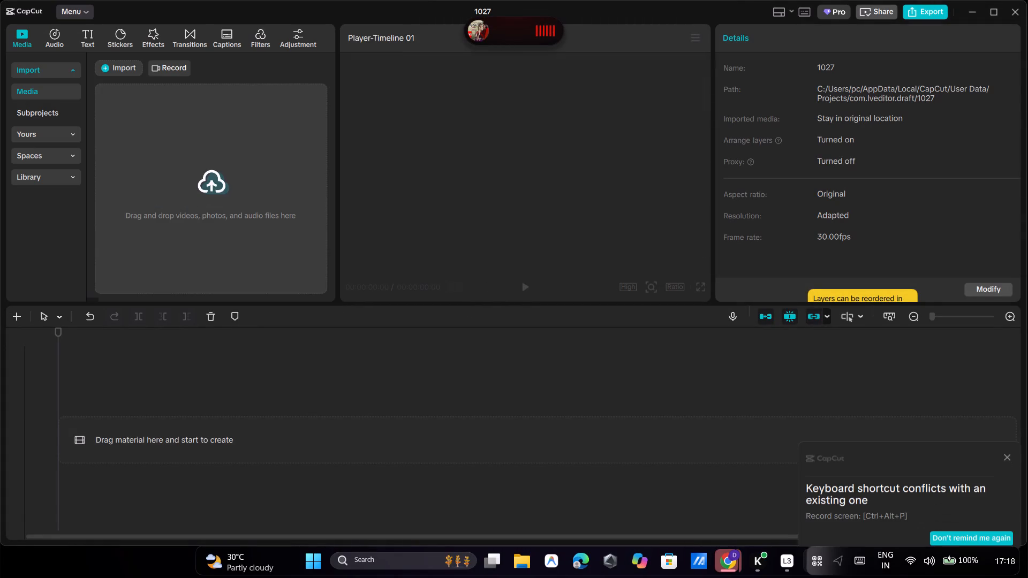
drag(138, 109, 146, 326)
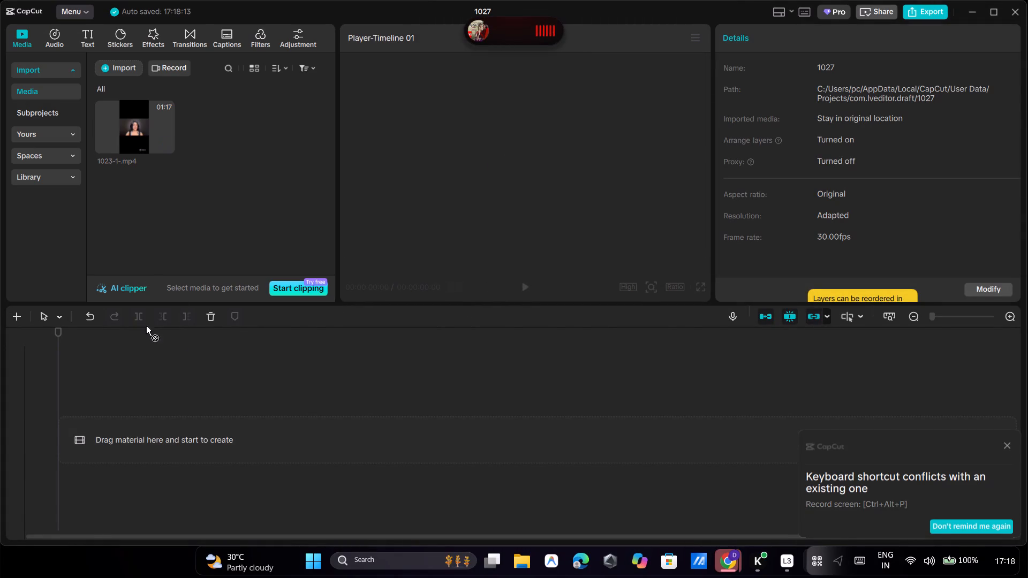
drag(146, 326, 156, 436)
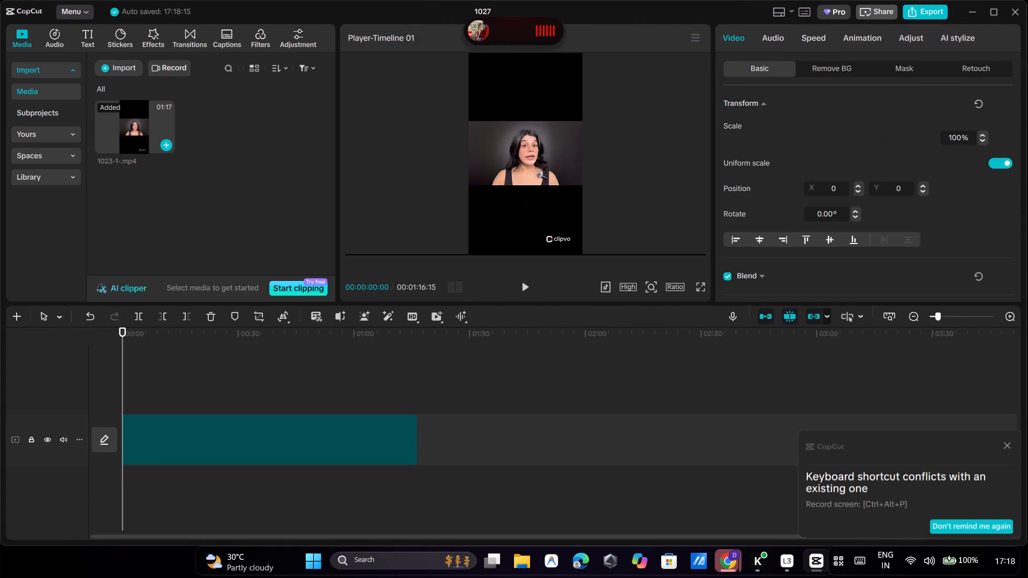
Scale the 1023-1-.mp4 clip down slightly to 99% in the preview.
ctrl+scroll(504, 171, up, 14)
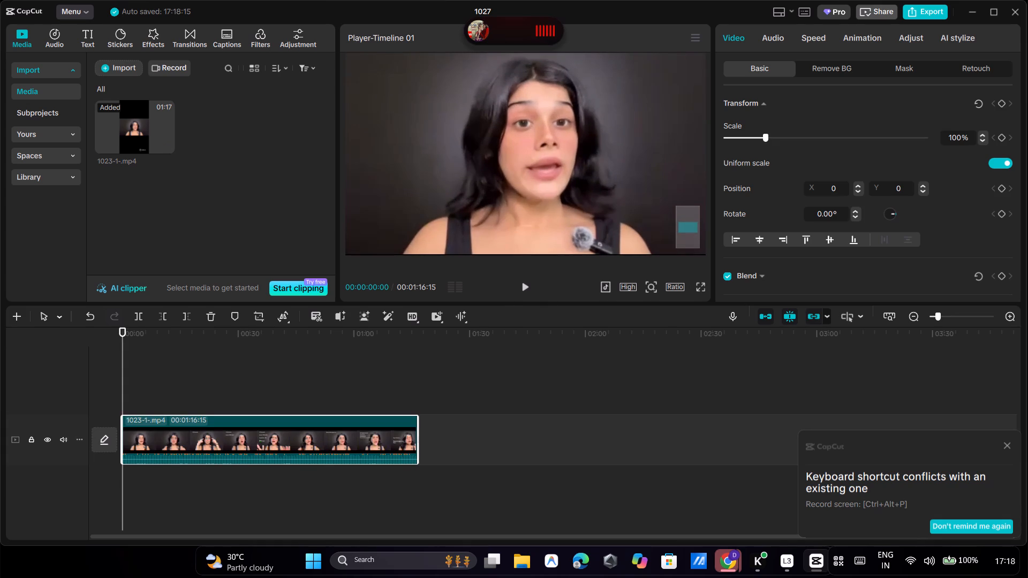
ctrl+scroll(504, 171, down, 8)
ctrl+scroll(454, 173, down, 5)
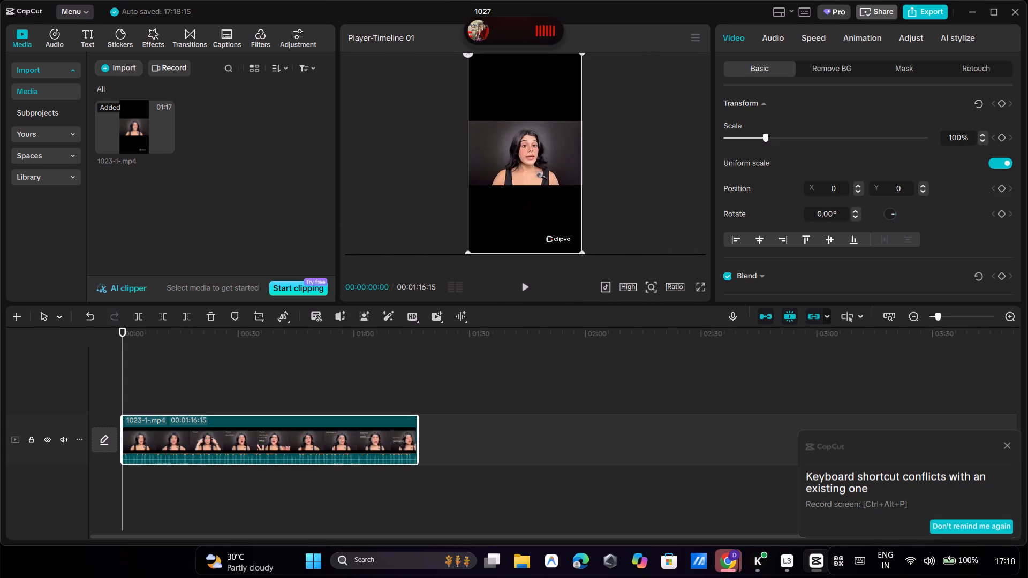
drag(583, 251, 583, 235)
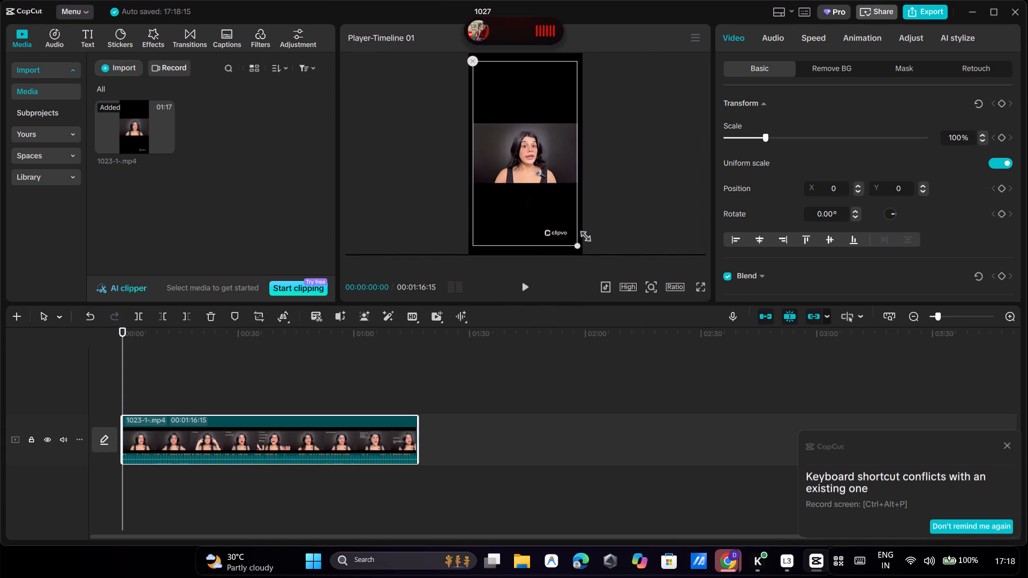
drag(583, 235, 583, 240)
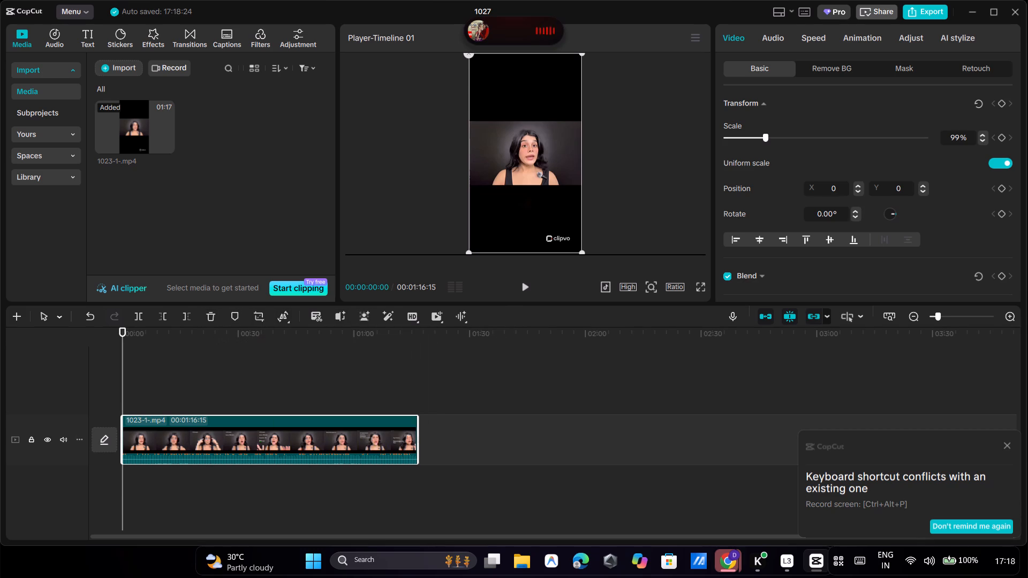
click(215, 423)
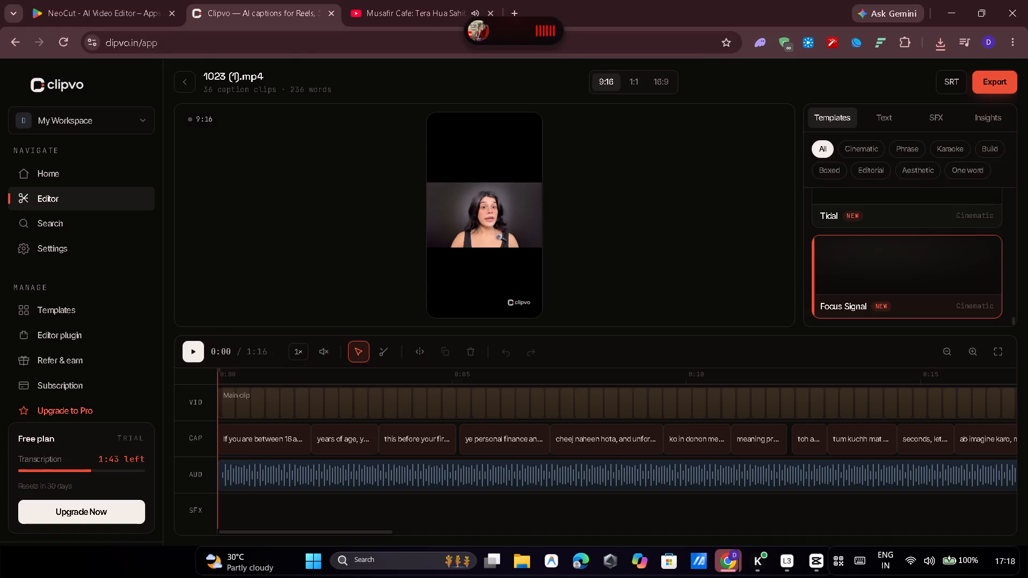
Switch to YouTube in Chrome, replace the current song with the Ashke music video, and skip past its opening.
click(383, 3)
click(445, 289)
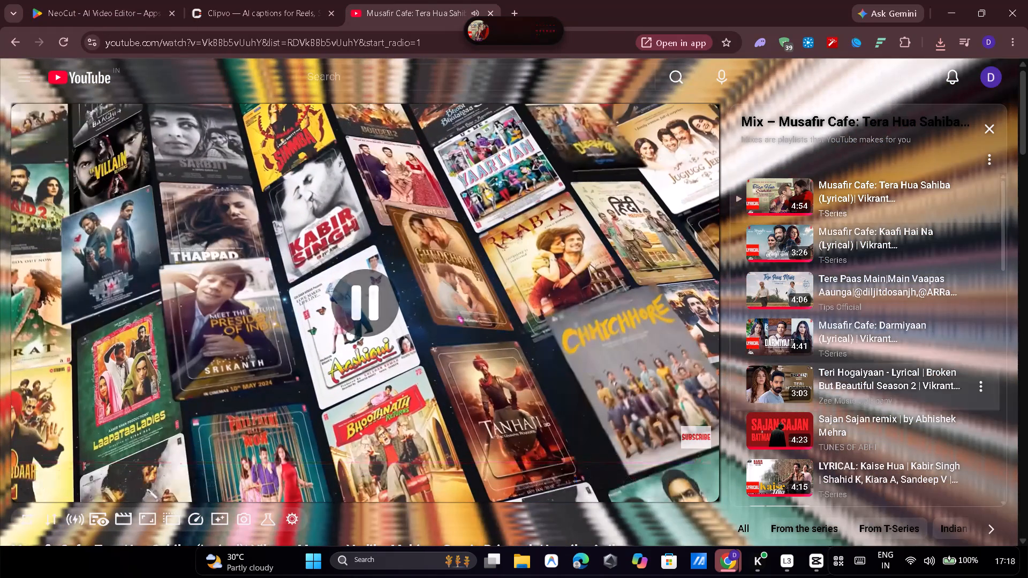
scroll(832, 402, down, 1)
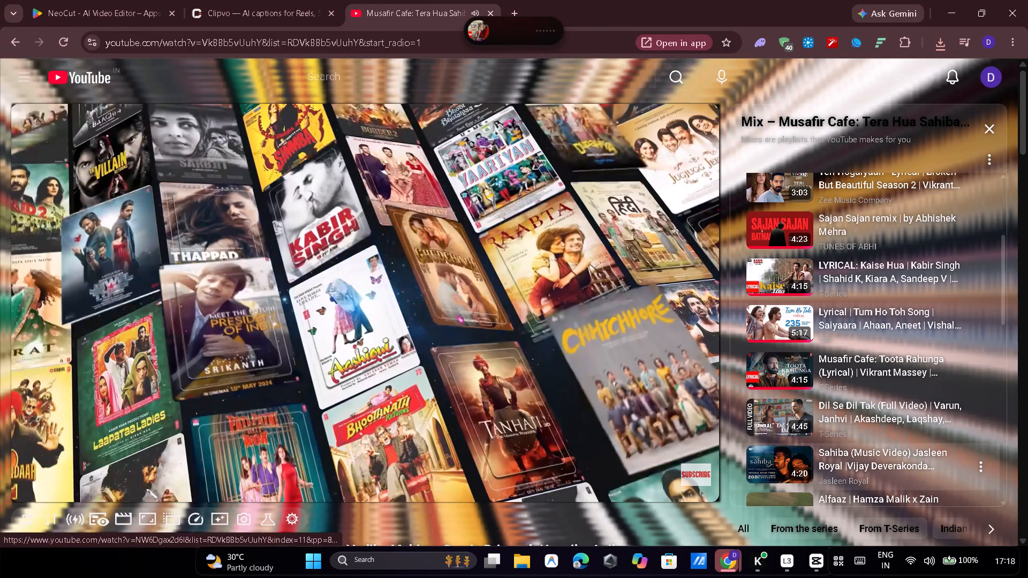
scroll(819, 512, down, 2)
scroll(819, 512, up, 1)
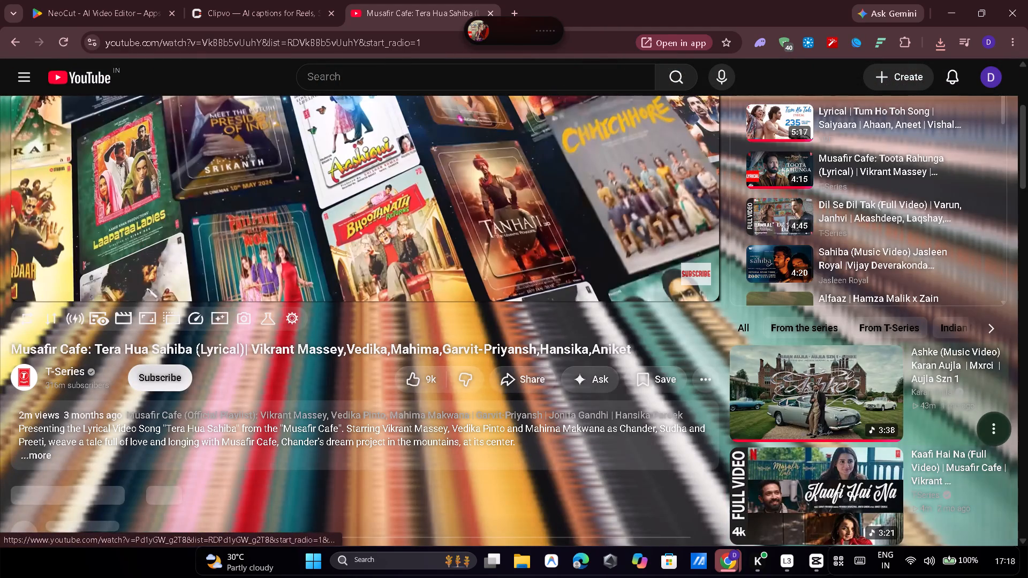
click(842, 418)
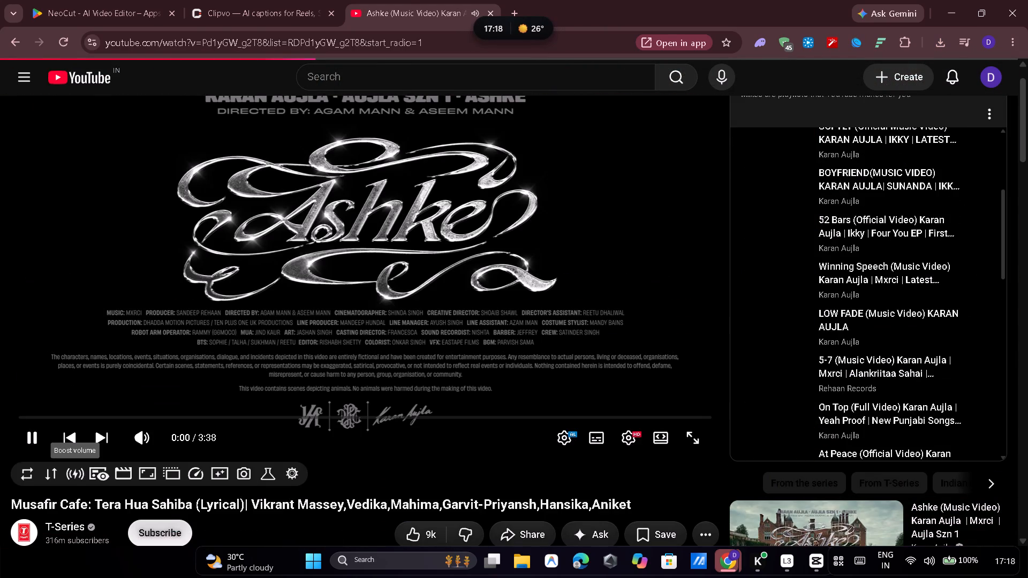
click(50, 418)
click(78, 459)
click(207, 382)
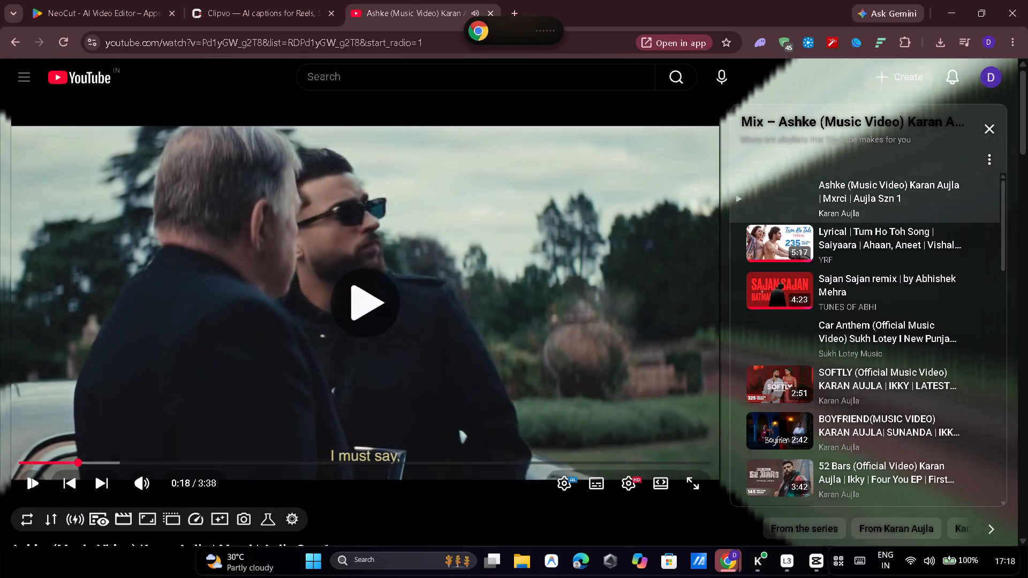
click(114, 461)
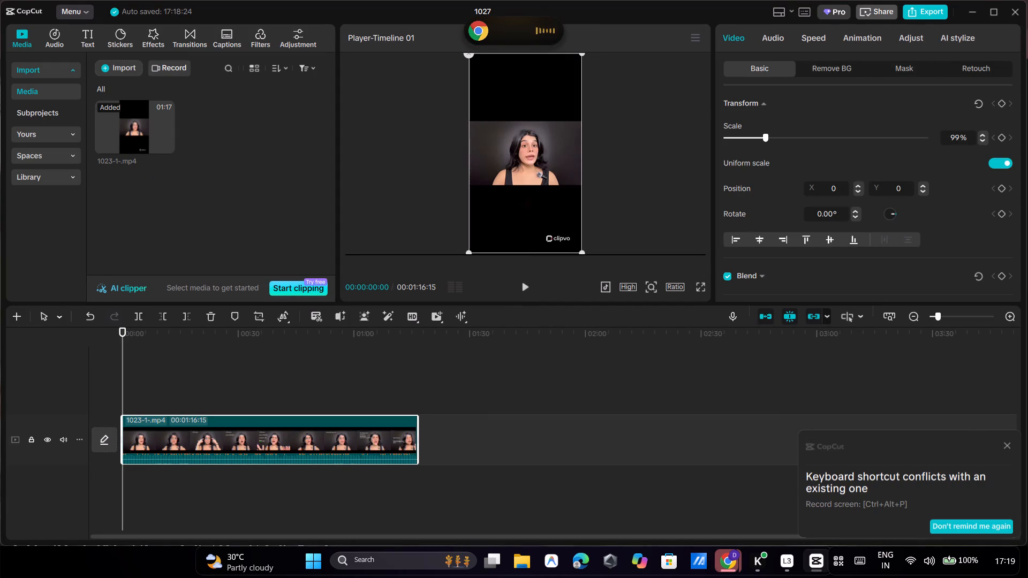
Back in CapCut, crop the clip freely, cutting the Clipvo watermark off the bottom and part of the black area off the top.
scroll(833, 143, down, 4)
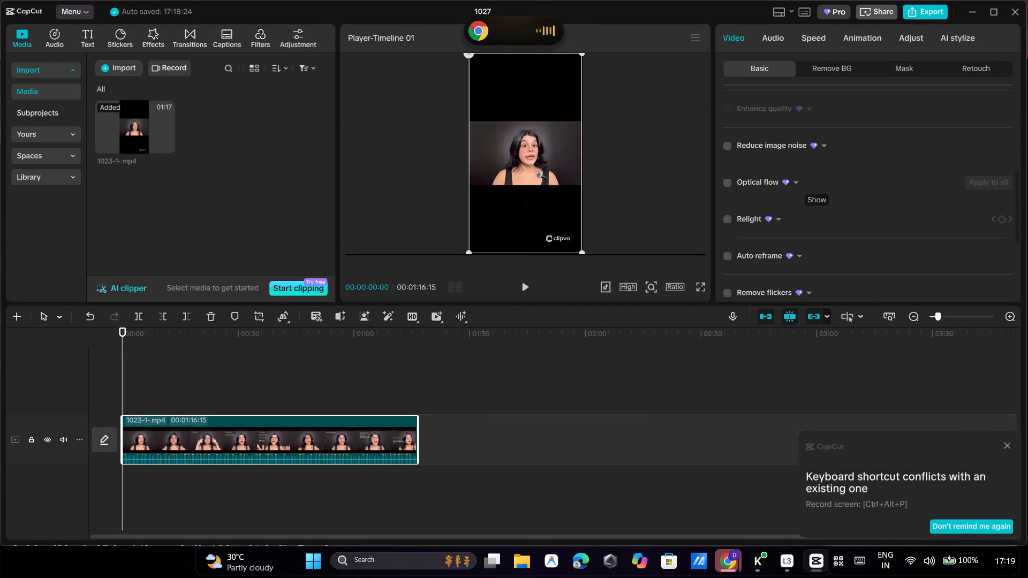
scroll(816, 177, up, 2)
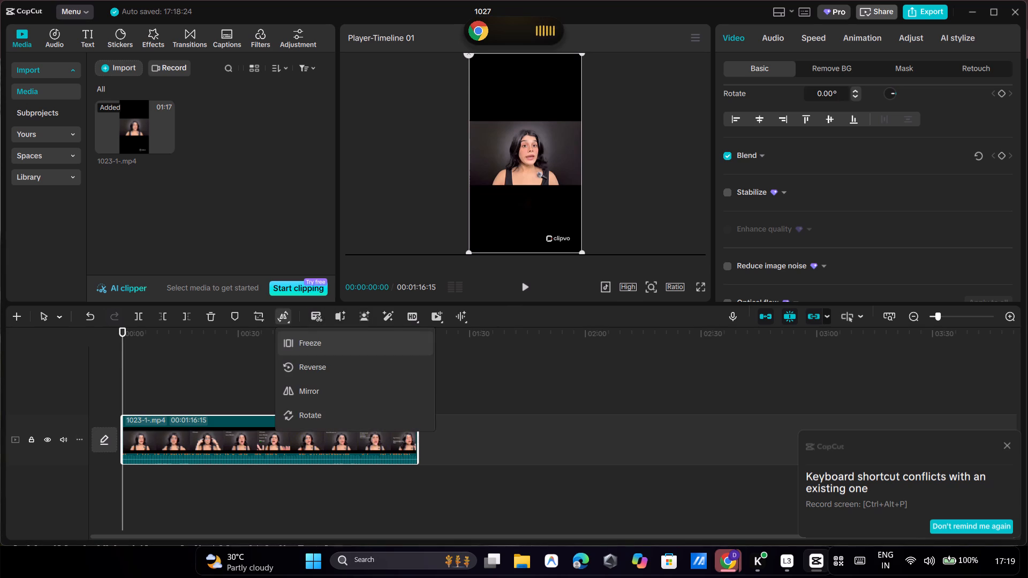
click(260, 320)
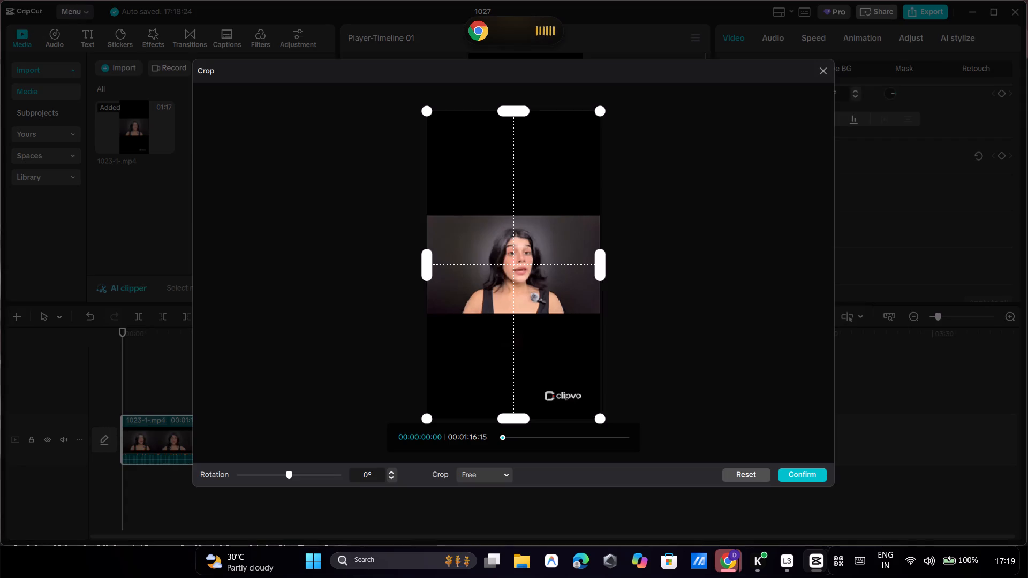
drag(513, 411, 512, 398)
drag(509, 418, 509, 387)
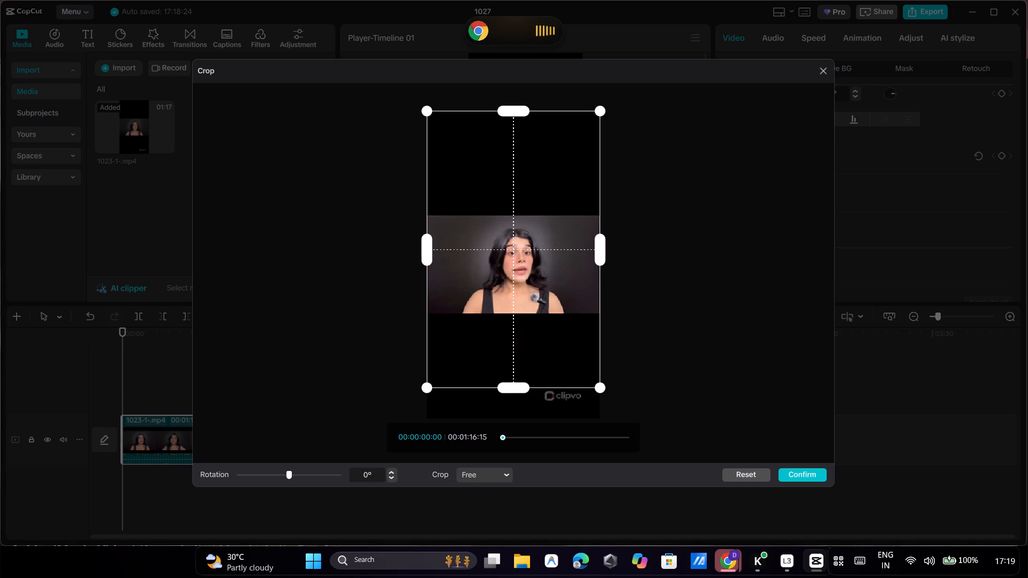
drag(511, 107, 497, 172)
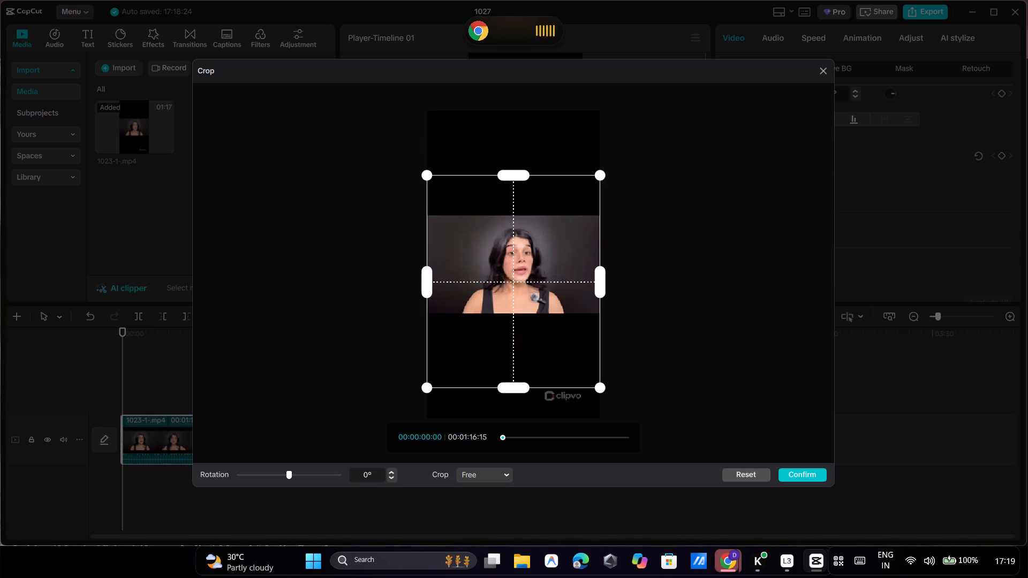
drag(497, 172, 497, 184)
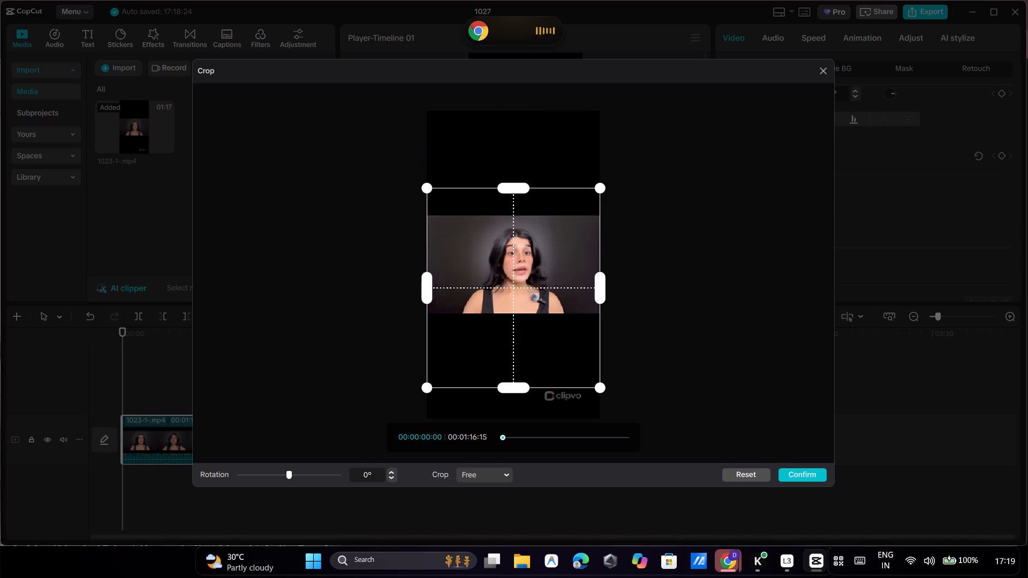
click(794, 475)
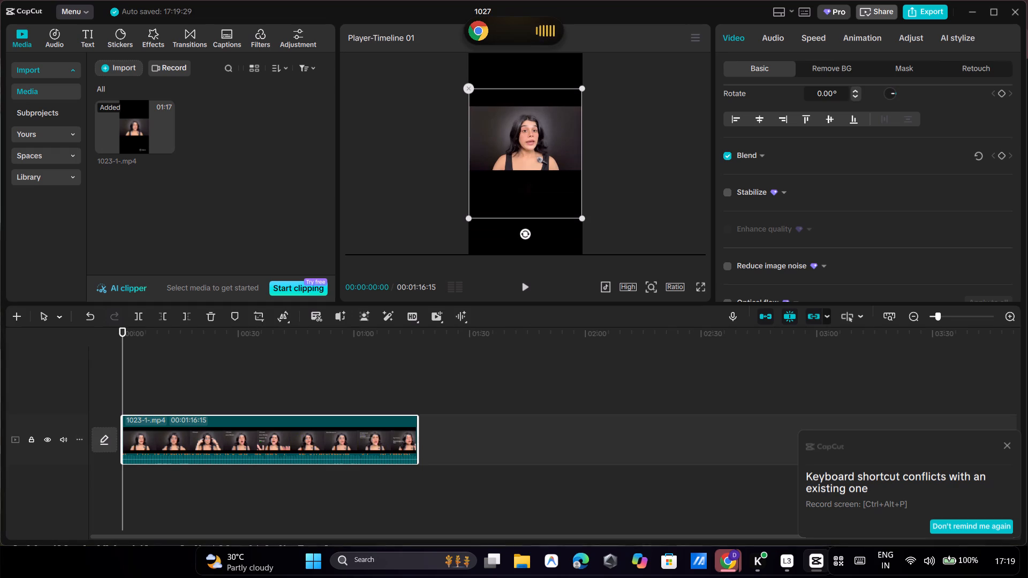
Play the cropped clip from the start to about 0:14, inspecting the captions up close below the speaker, and pause.
click(487, 360)
click(124, 362)
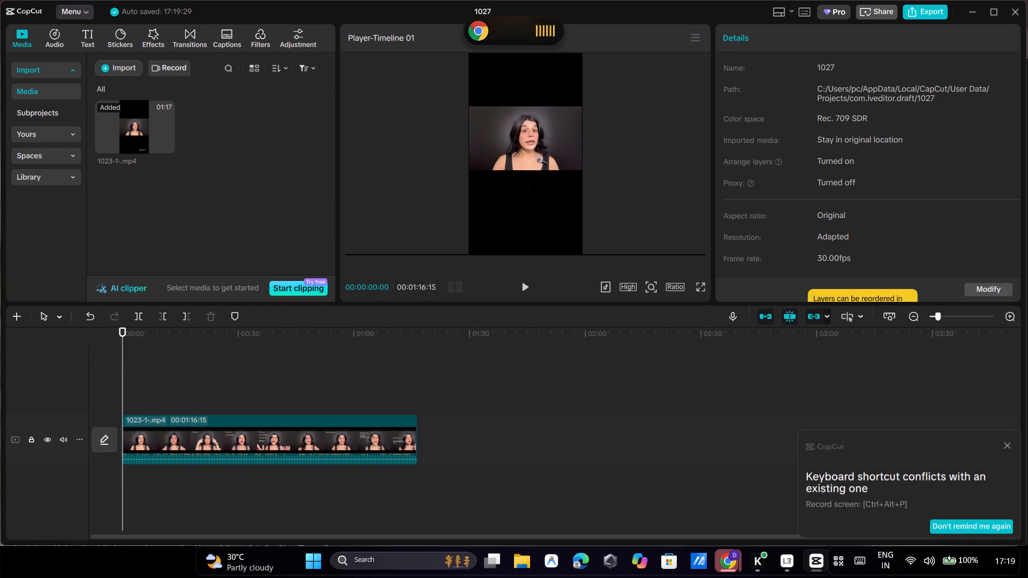
click(526, 287)
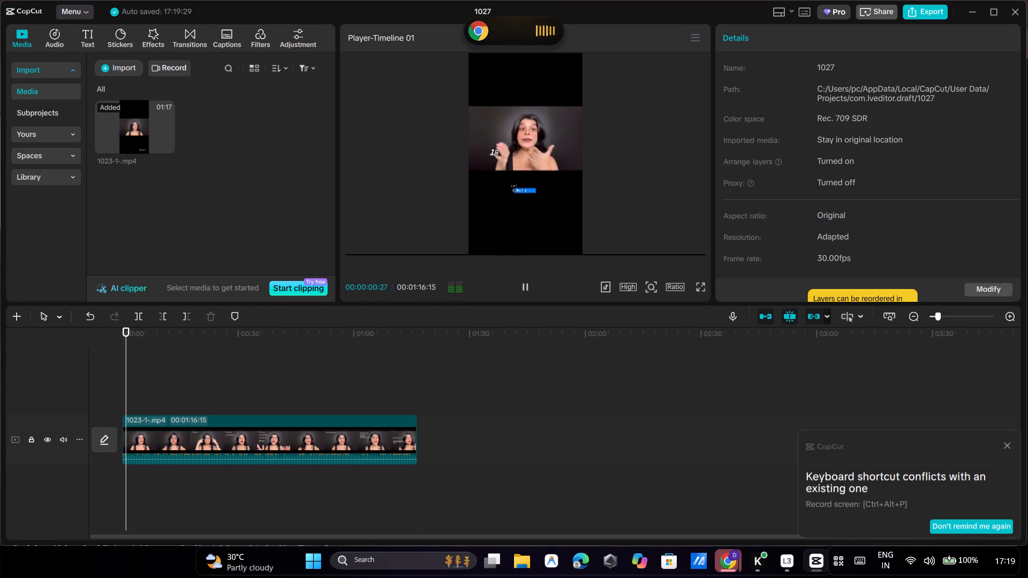
ctrl+scroll(533, 190, up, 6)
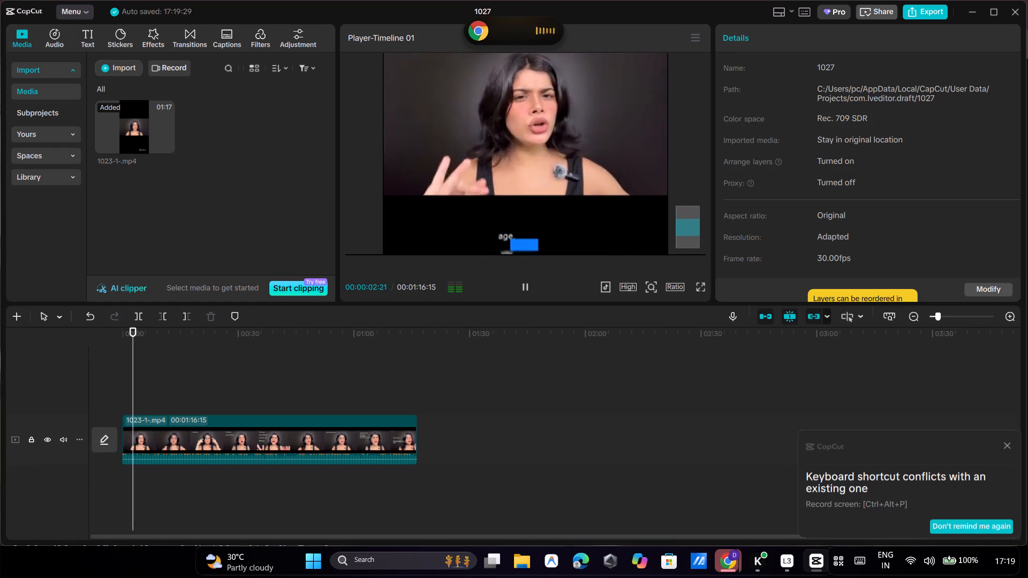
ctrl+scroll(533, 190, up, 3)
scroll(532, 193, down, 1)
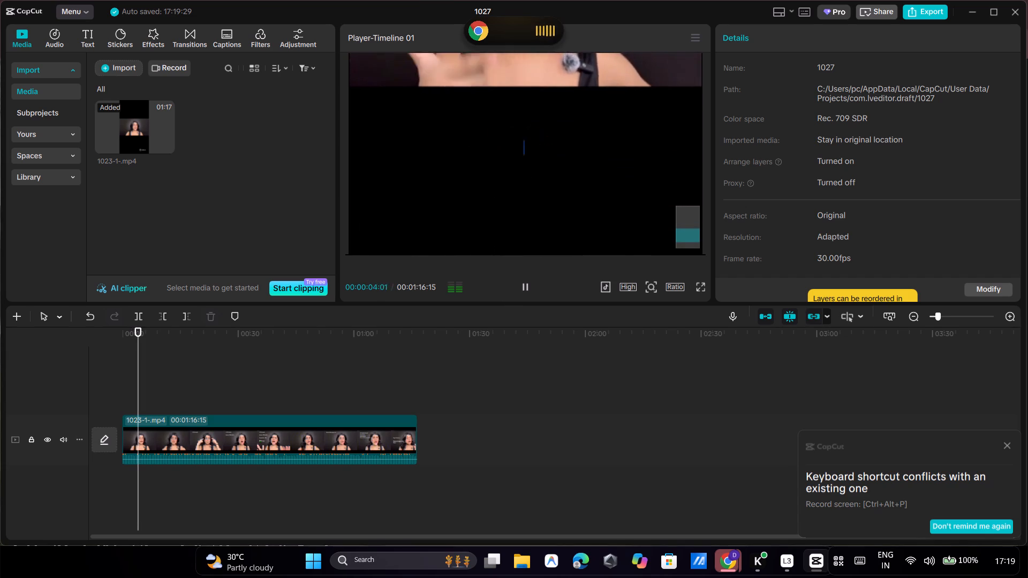
ctrl+scroll(532, 193, up, 2)
ctrl+scroll(532, 193, down, 5)
scroll(532, 193, left, 1)
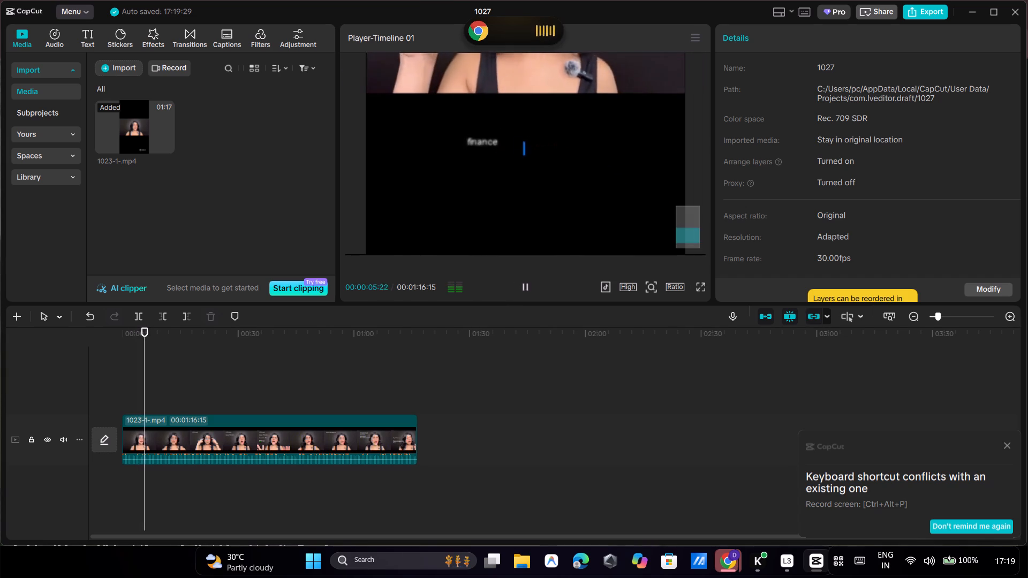
scroll(532, 193, left, 1)
ctrl+scroll(532, 193, down, 3)
scroll(532, 193, left, 3)
ctrl+scroll(532, 193, down, 1)
scroll(532, 193, left, 1)
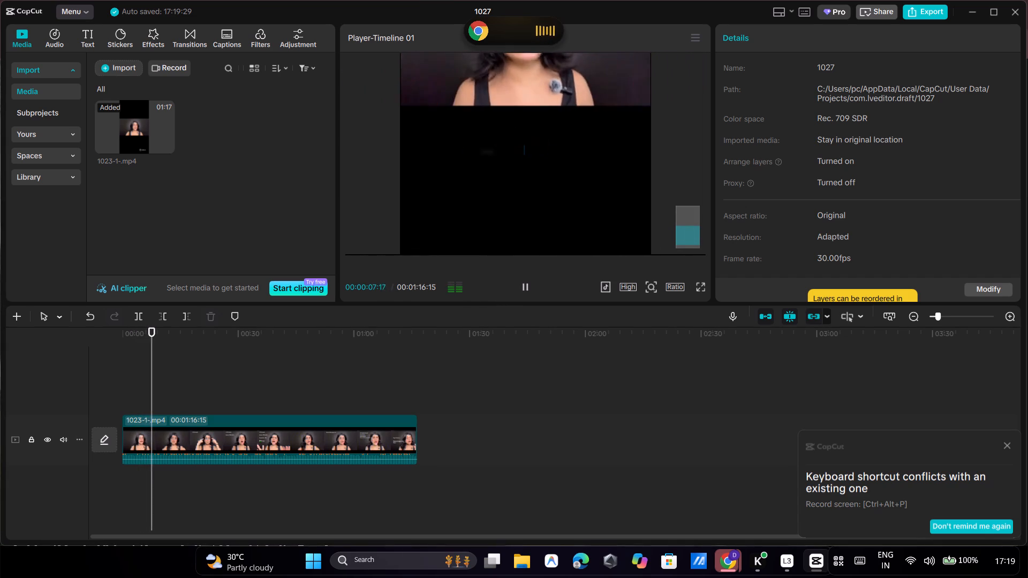
ctrl+scroll(532, 193, down, 7)
ctrl+scroll(532, 193, up, 5)
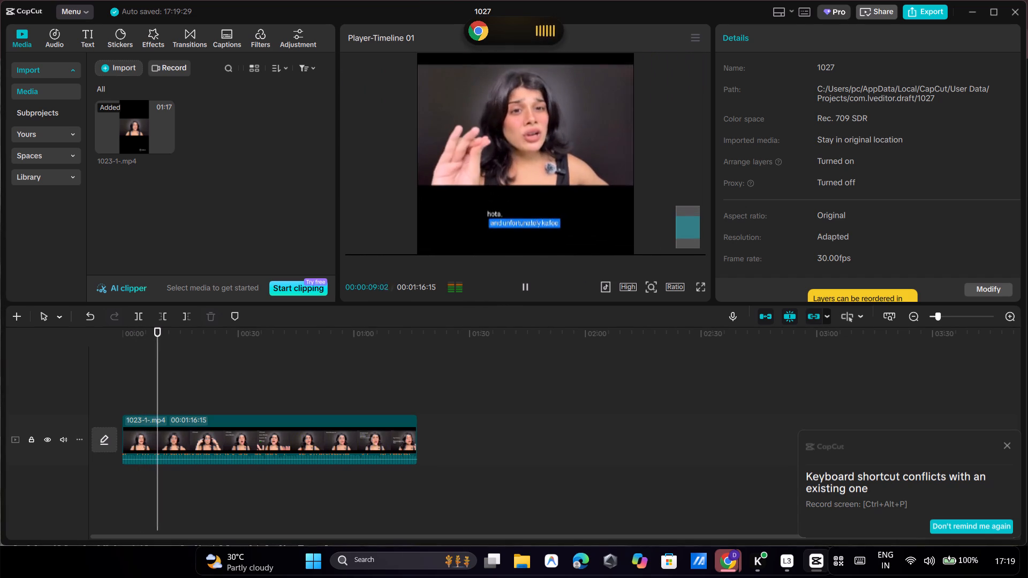
scroll(532, 193, left, 1)
ctrl+scroll(524, 191, down, 4)
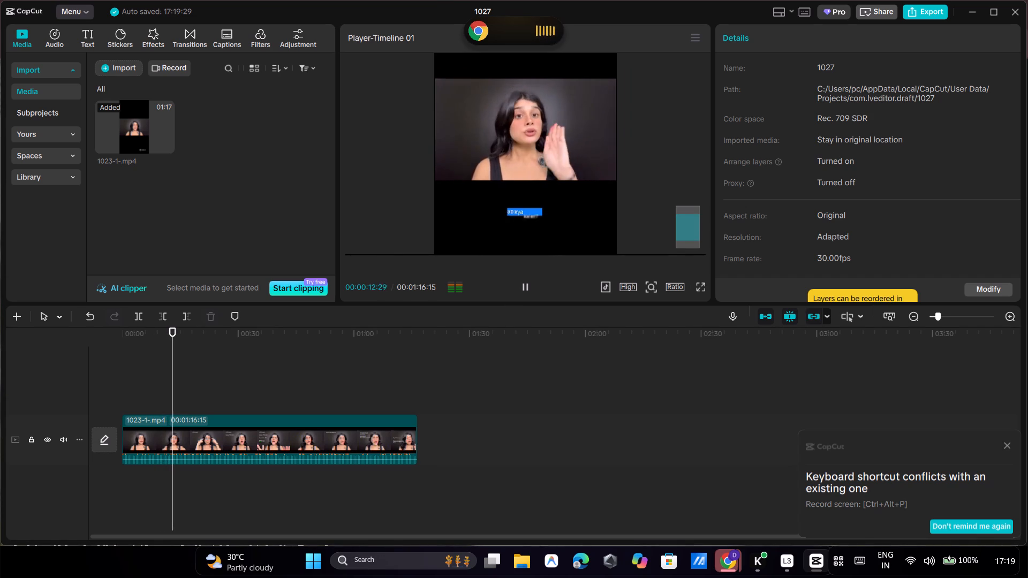
click(533, 286)
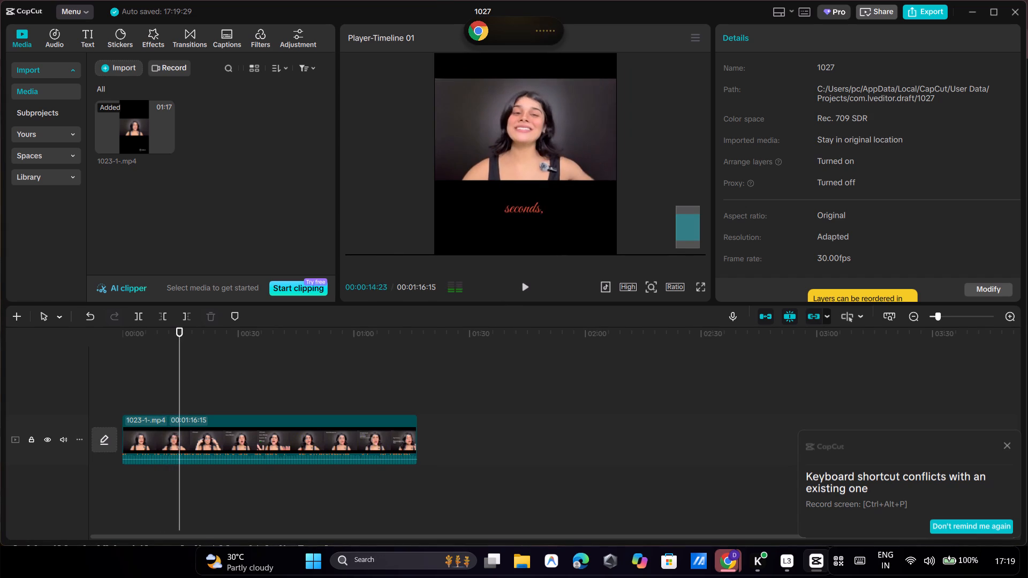
Open the downloaded 1023-1- video from the Downloads folder in Media Player.
double_click(39, 20)
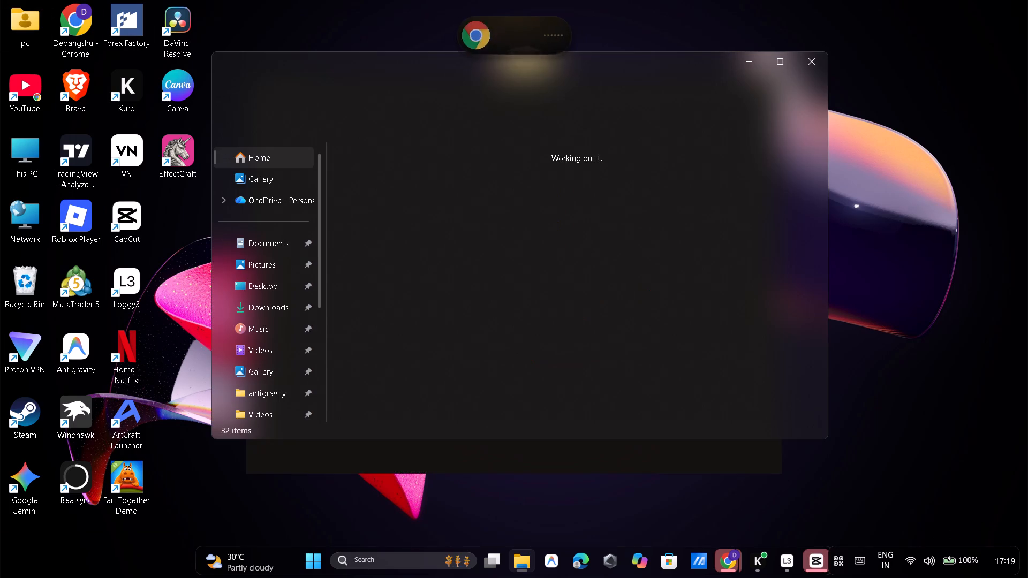
click(510, 126)
click(286, 296)
click(282, 304)
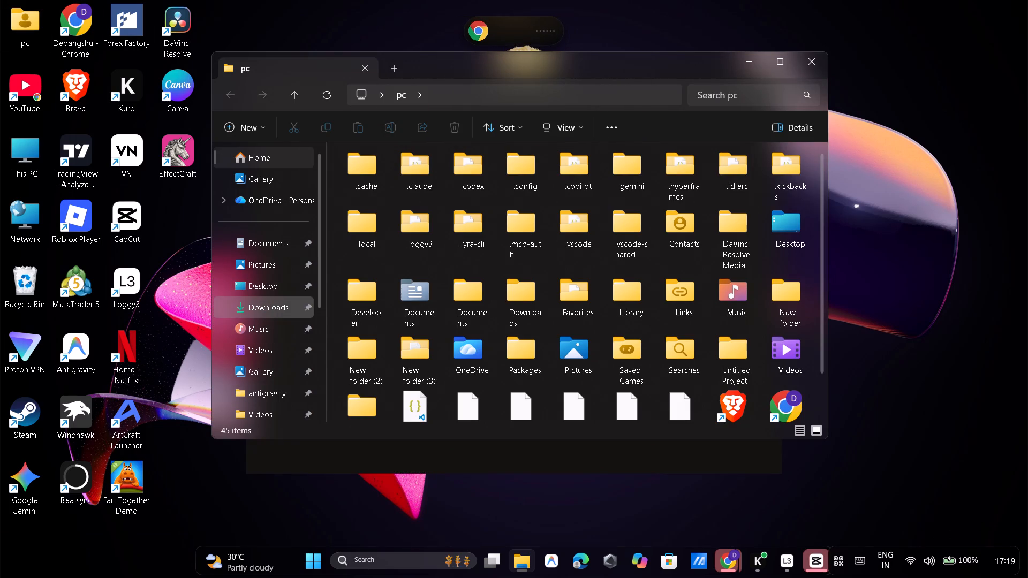
click(394, 179)
double_click(394, 184)
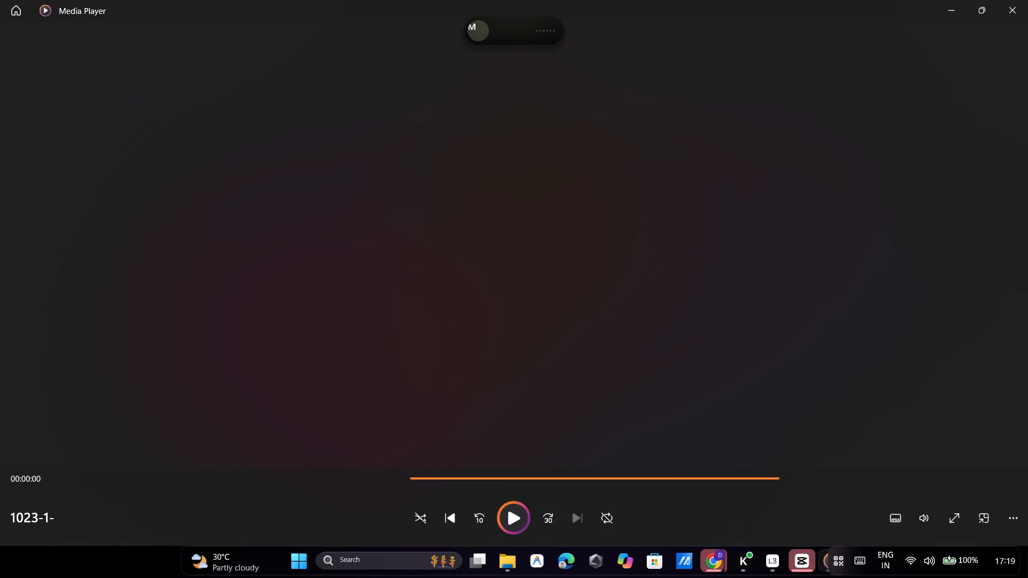
Play the 1023-1- video in Media Player to check its captions, pausing at about 0:32.
ctrl+scroll(465, 296, up, 3)
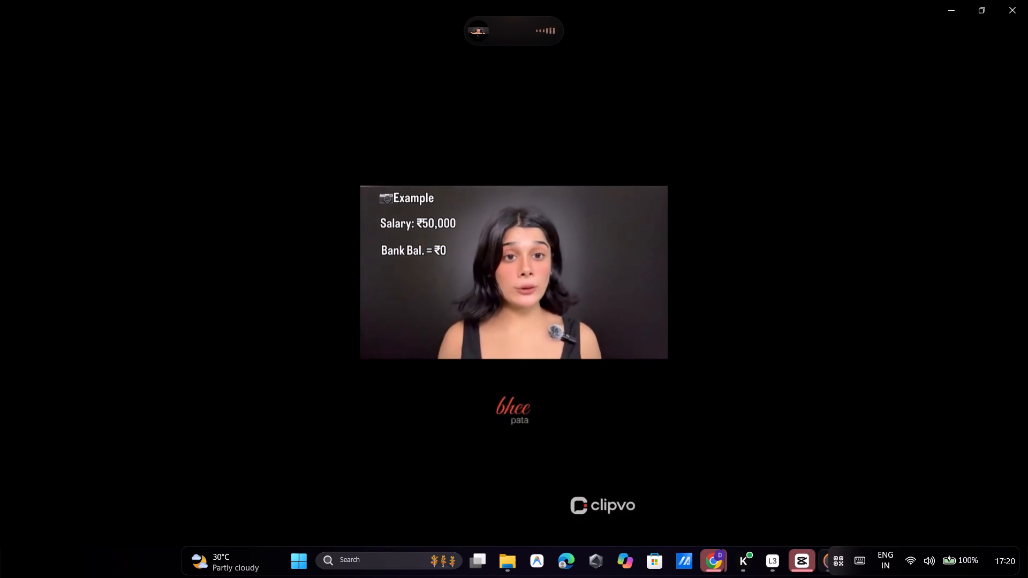
click(513, 518)
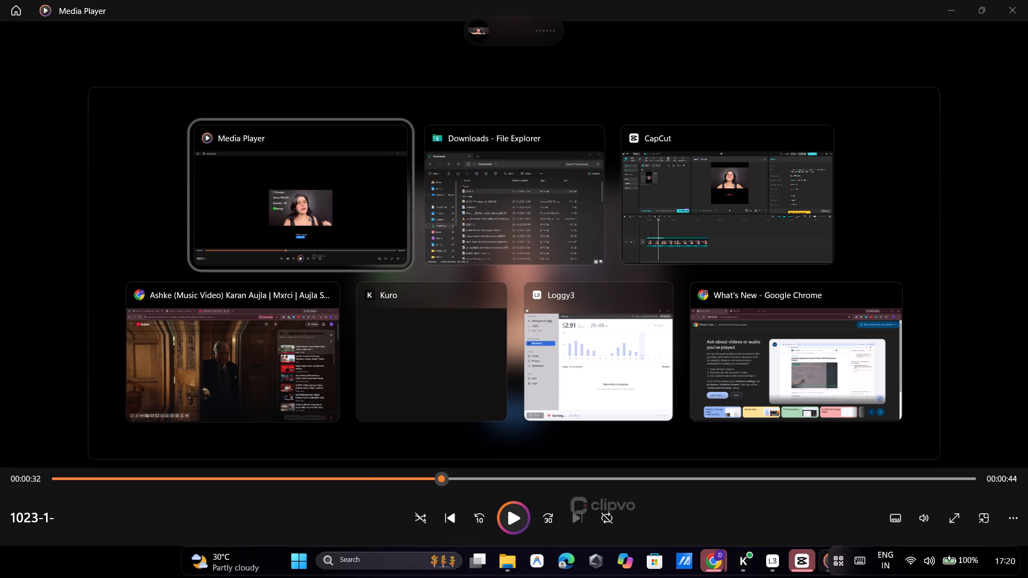
Switch to the Clipvo editor in Chrome, enlarge the captions by resizing the first caption's box, and preview them to about 0:08.
click(296, 5)
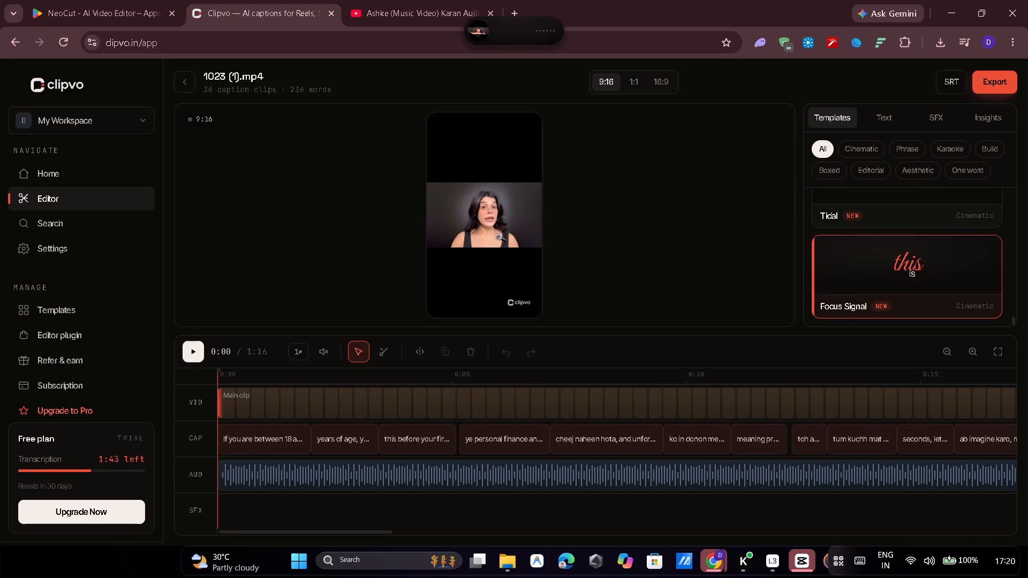
click(241, 450)
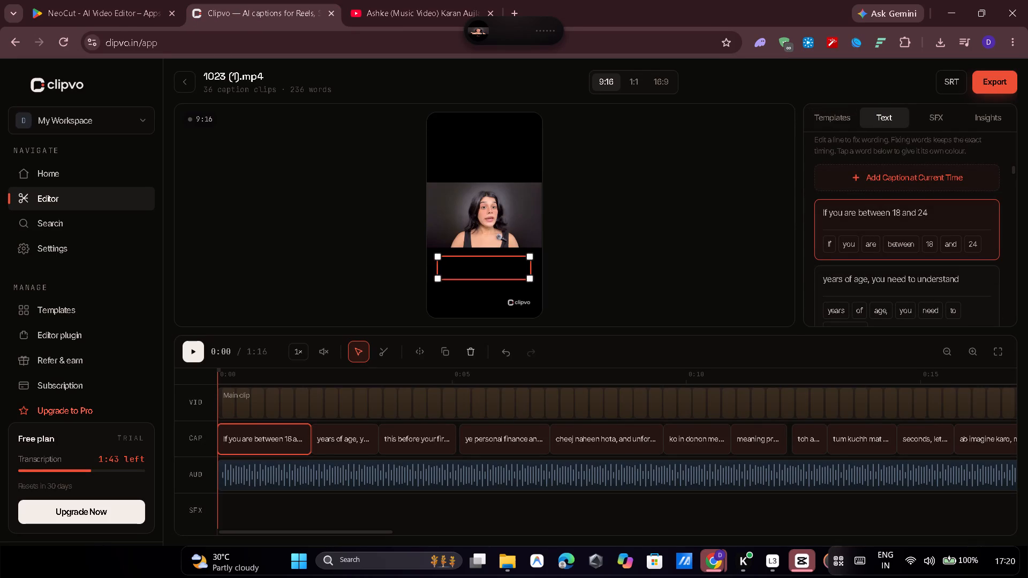
drag(528, 256, 534, 239)
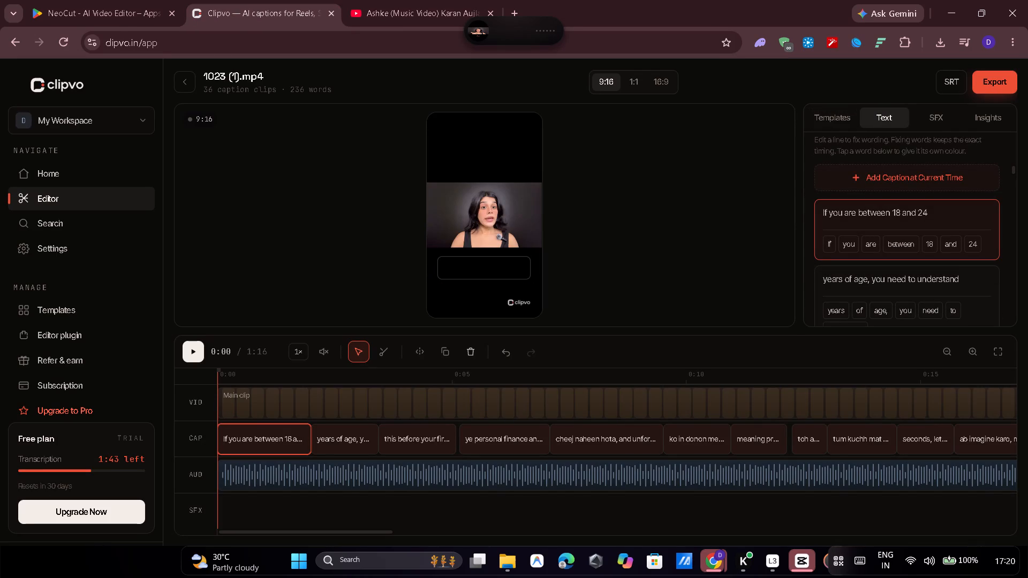
drag(534, 239, 493, 257)
click(480, 264)
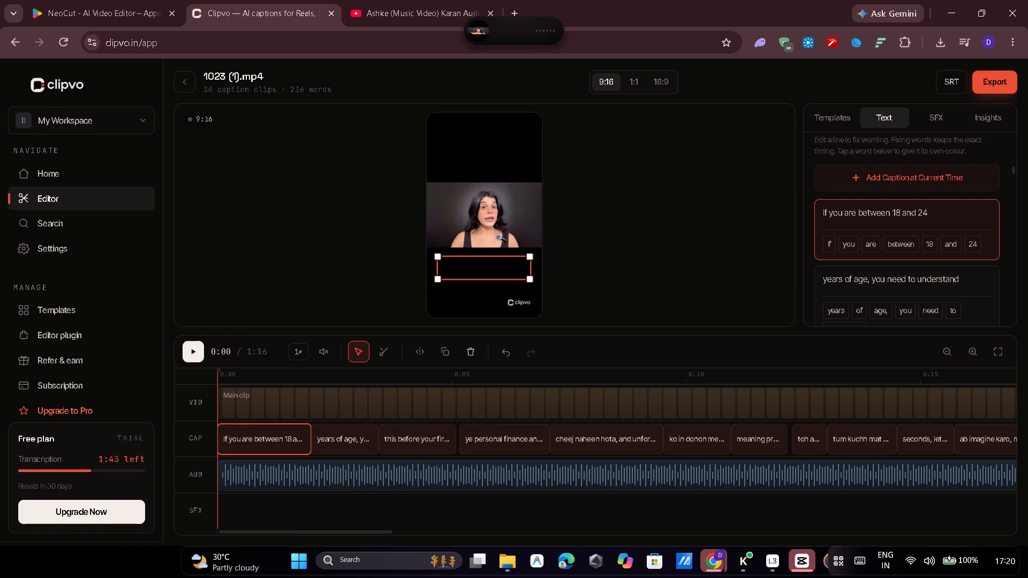
click(190, 353)
click(190, 352)
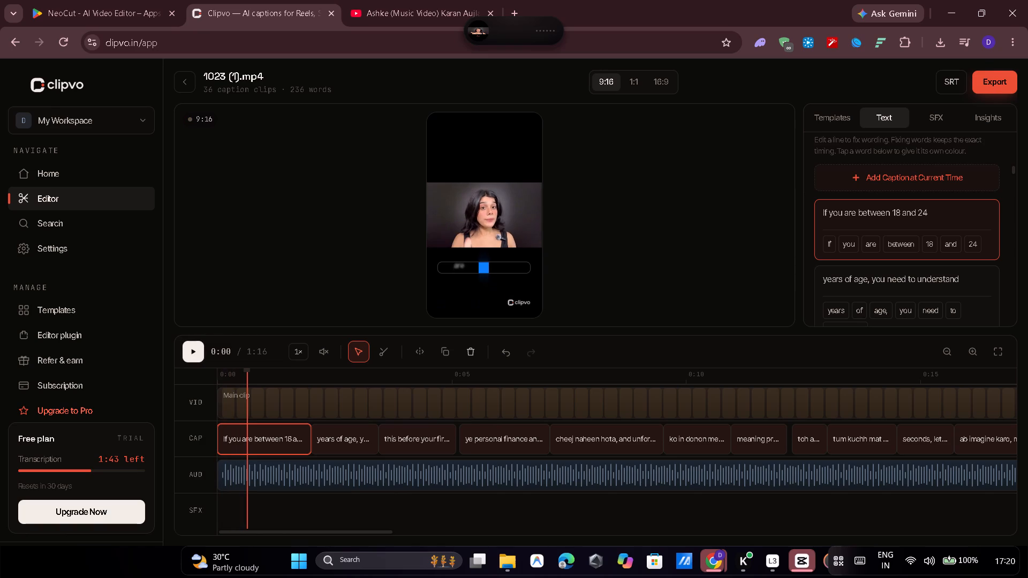
click(468, 277)
click(443, 271)
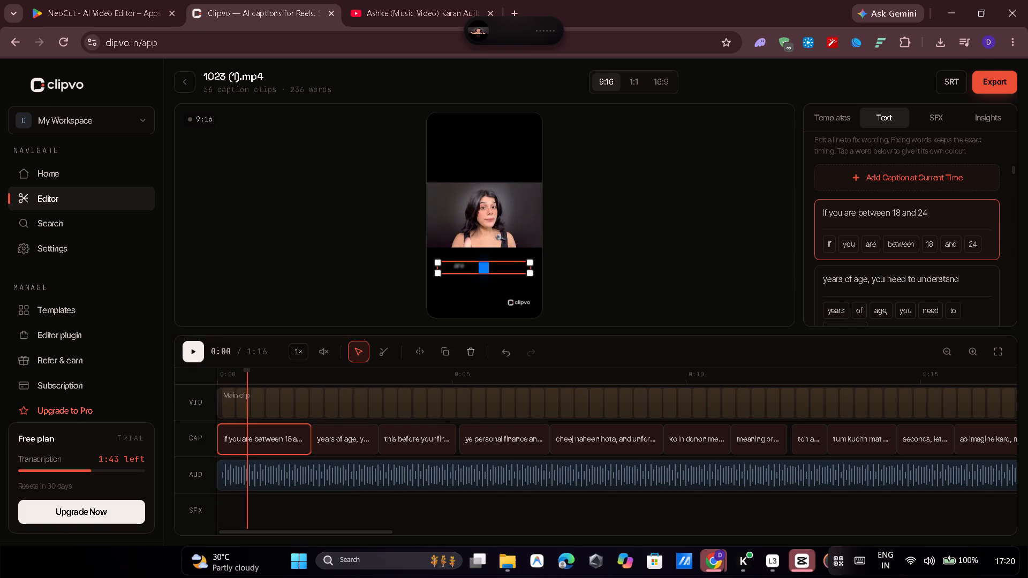
drag(439, 277, 434, 298)
click(186, 347)
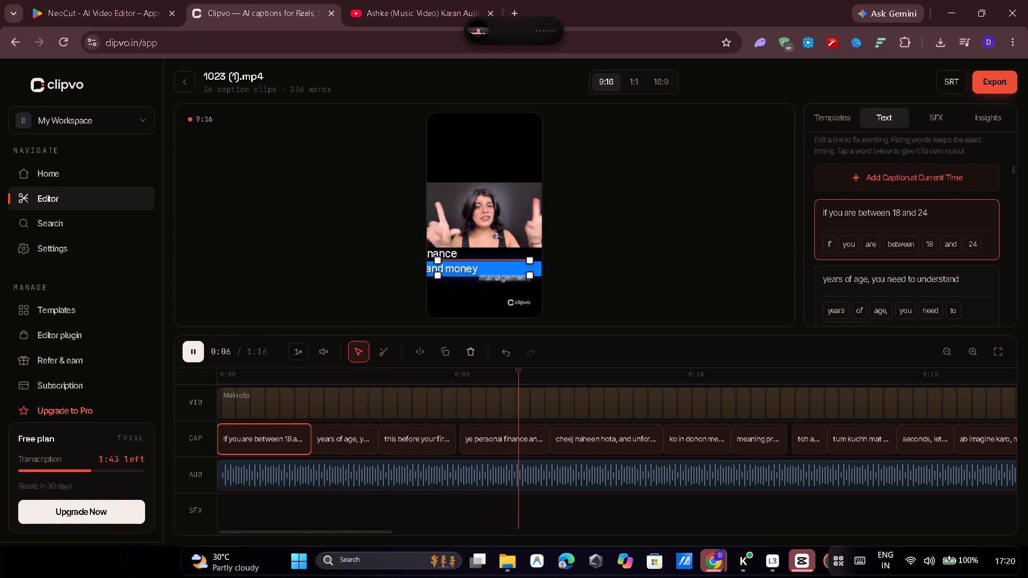
click(193, 349)
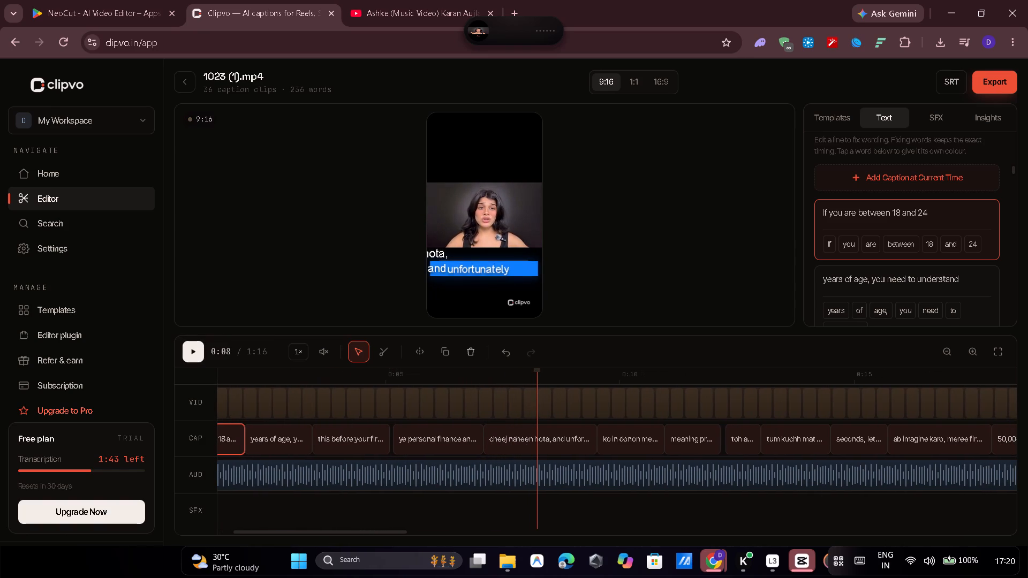
Shrink the caption box until the caption text fits within the width of the video frame.
click(488, 271)
drag(434, 260, 467, 275)
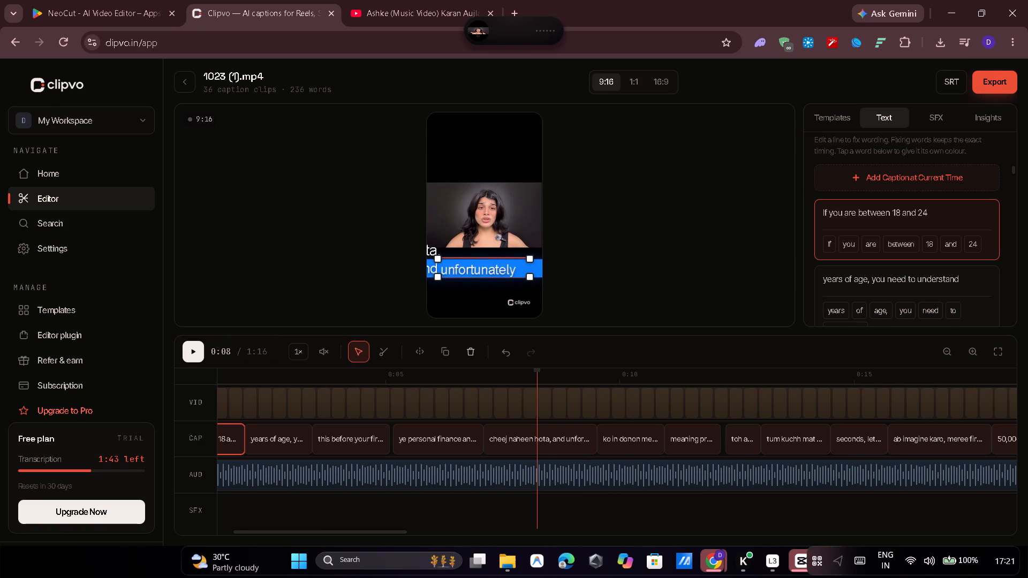
drag(467, 275, 419, 246)
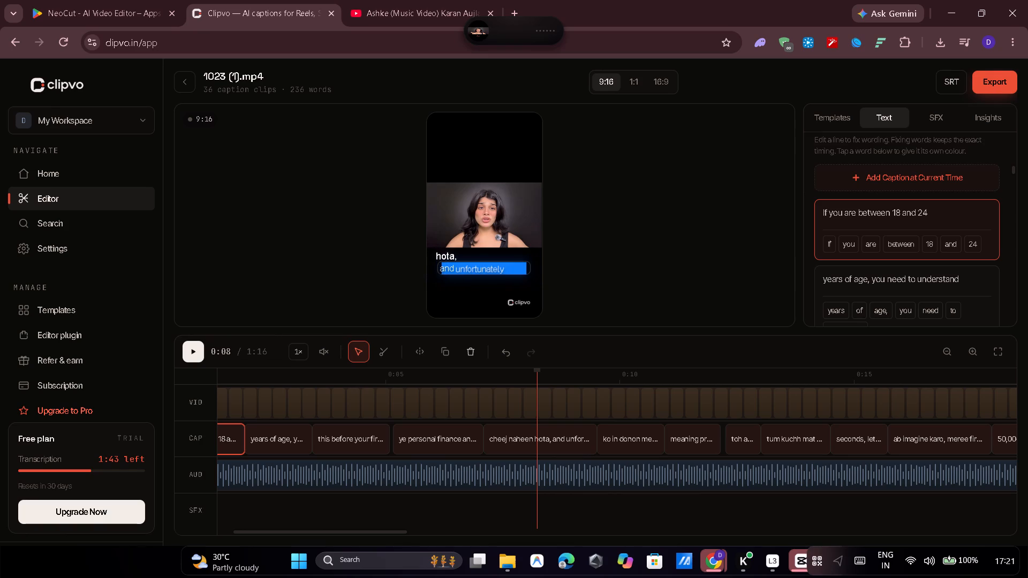
drag(419, 246, 420, 247)
Play the clip from about 0:08 to 0:14 to check the resized captions, and pause.
click(184, 352)
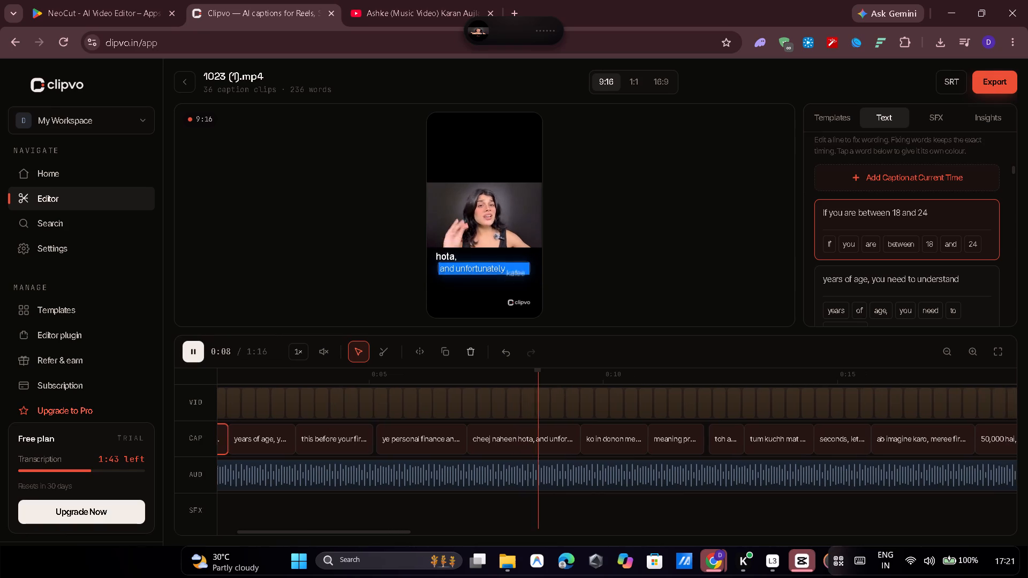
click(310, 391)
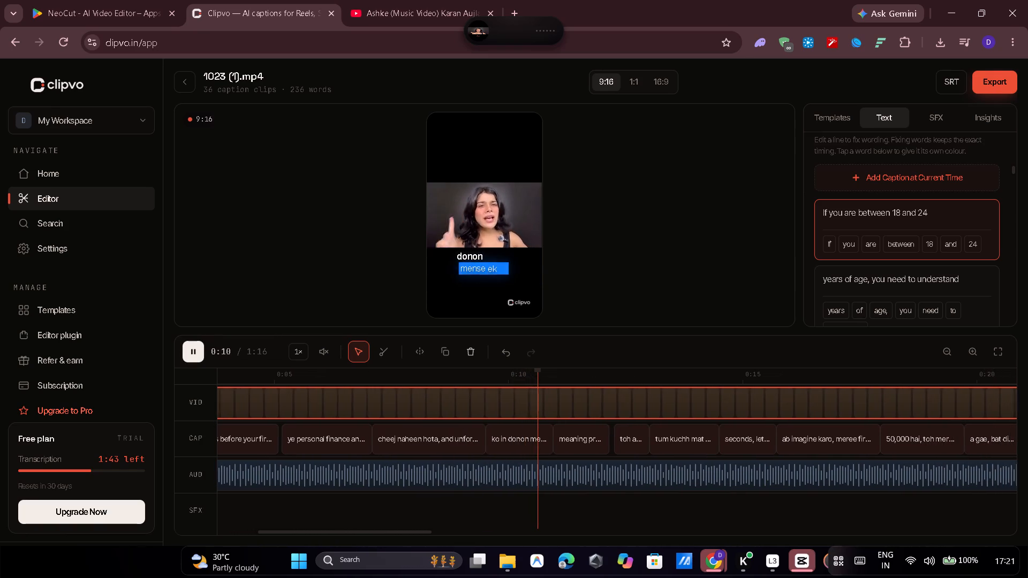
scroll(341, 289, right, 2)
scroll(457, 473, right, 5)
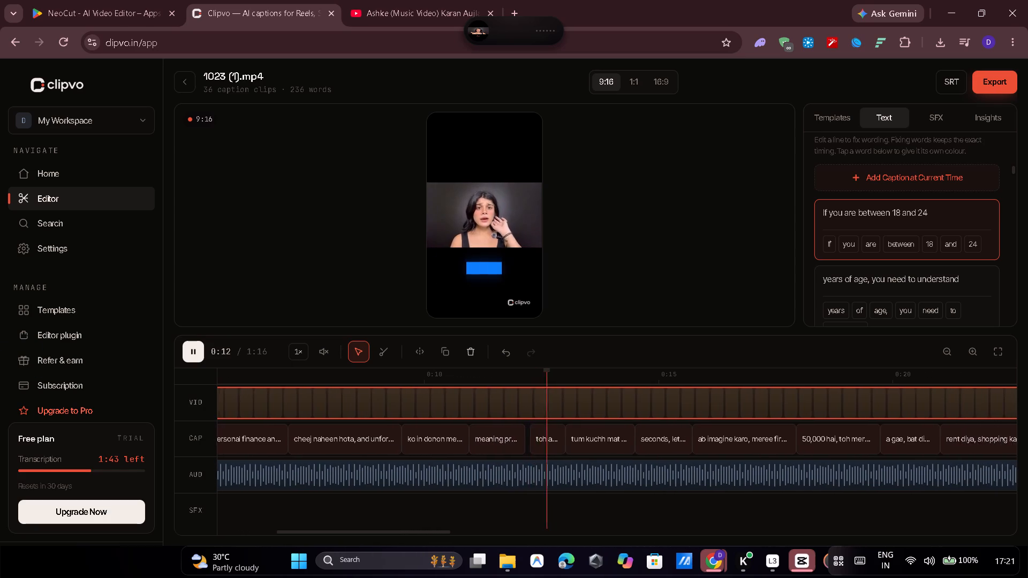
scroll(455, 470, right, 7)
scroll(282, 380, right, 1)
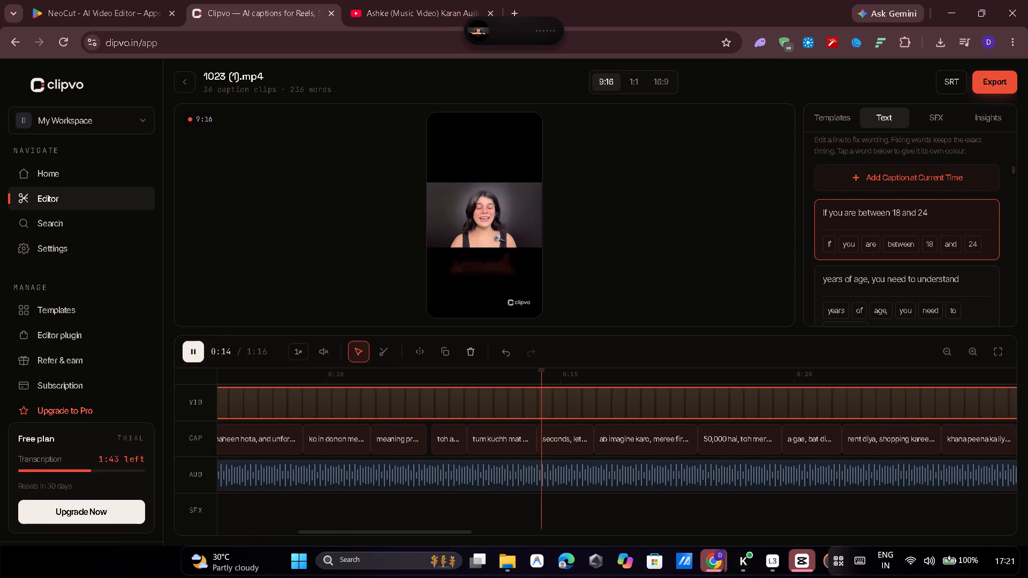
scroll(168, 347, right, 2)
click(168, 347)
click(188, 345)
Move the playhead back to about 0:04 and replay the captions up to about 0:10.
click(291, 527)
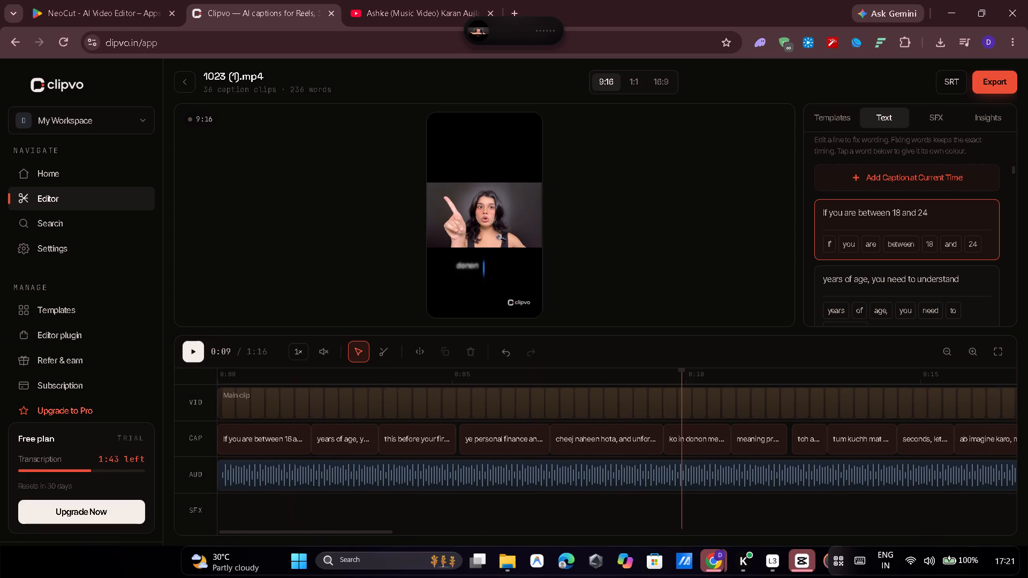
scroll(195, 355, right, 1)
click(429, 511)
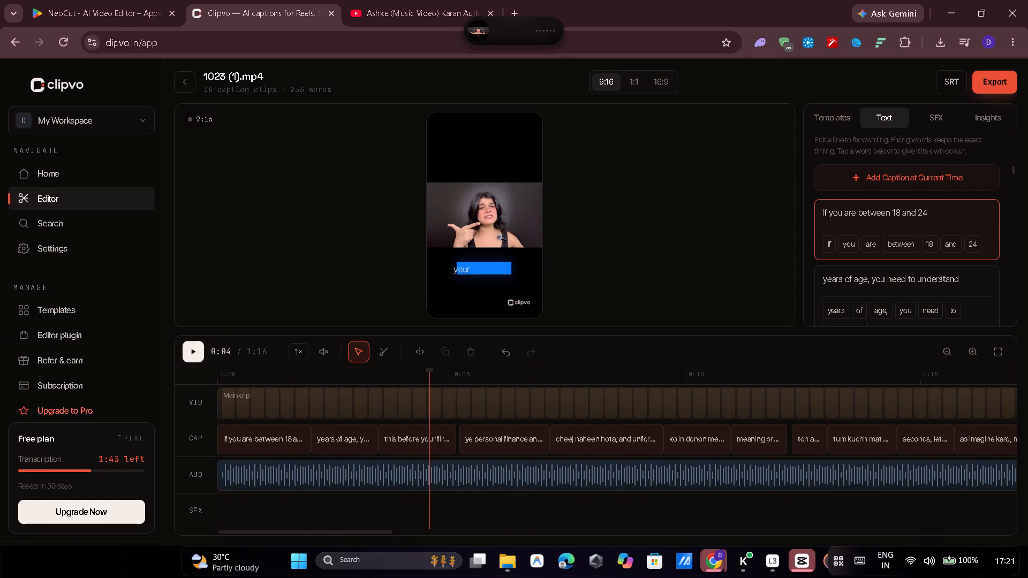
click(189, 349)
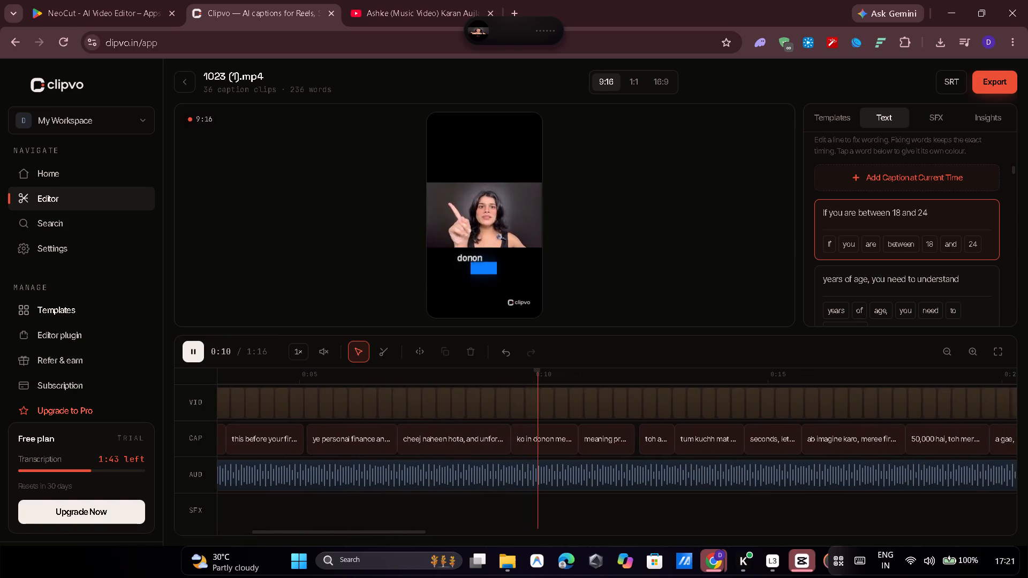
click(192, 346)
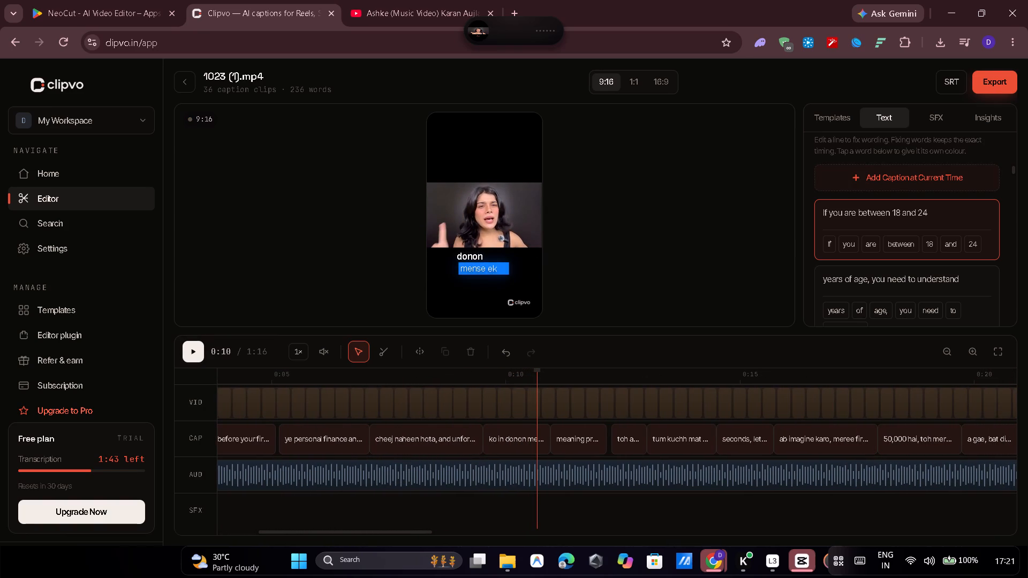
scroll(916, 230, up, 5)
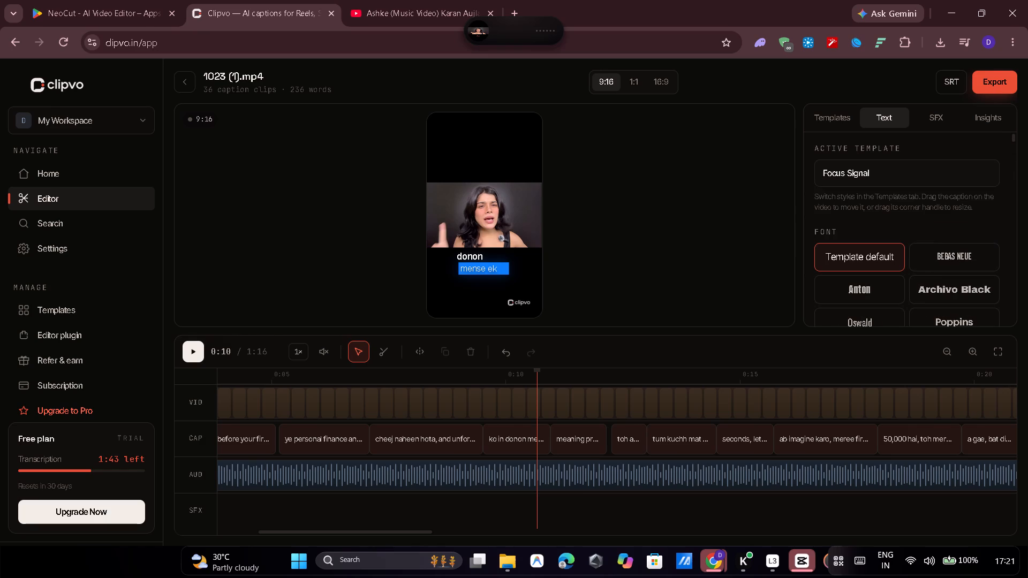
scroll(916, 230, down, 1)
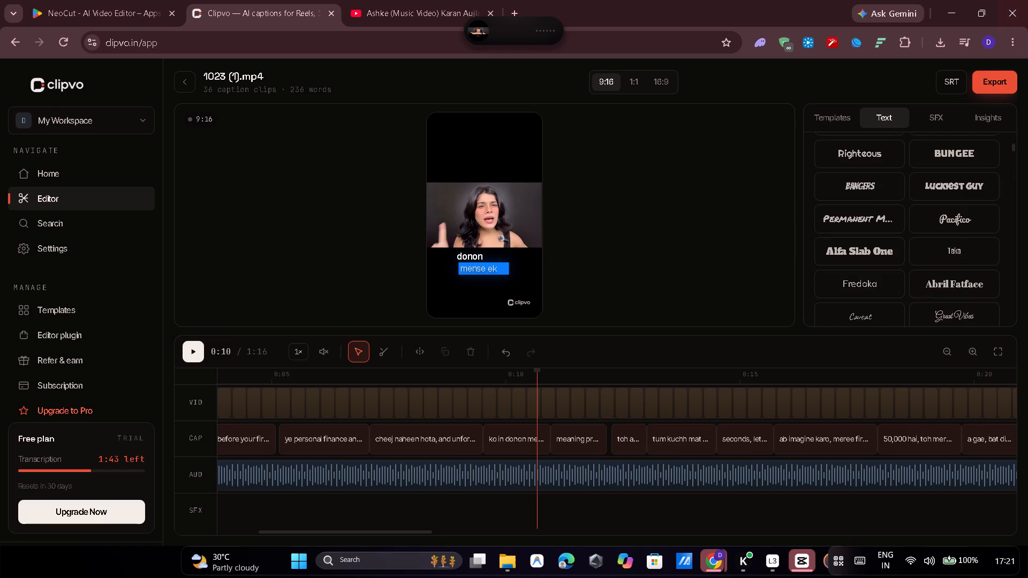
Render and download the captioned video as a 9:16 export at 720p.
click(989, 87)
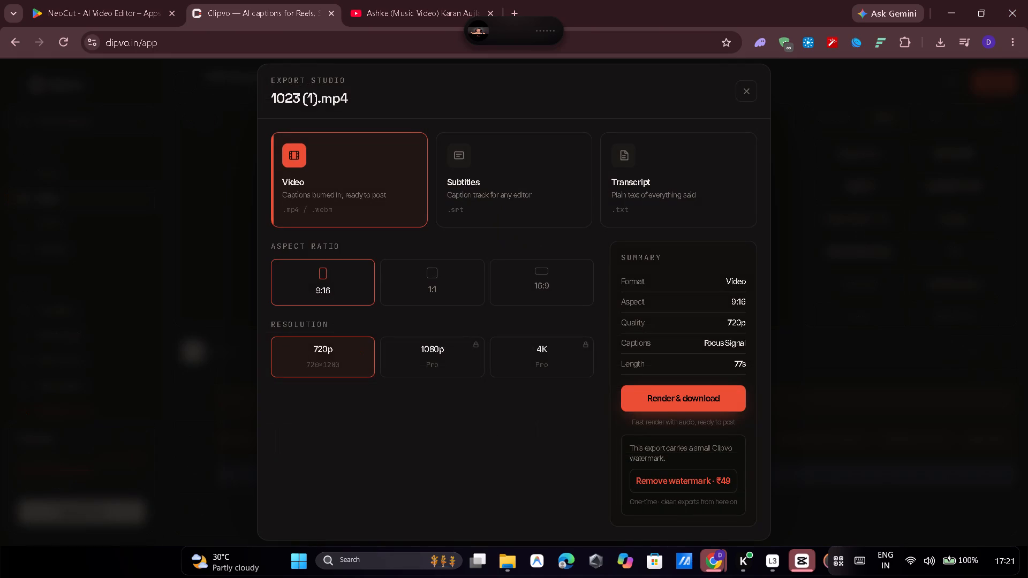
click(698, 404)
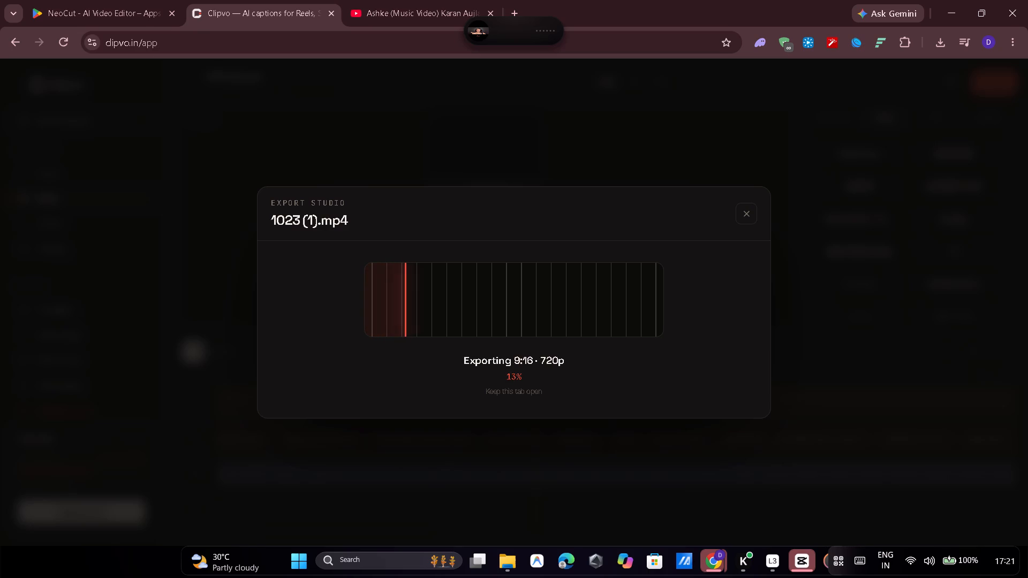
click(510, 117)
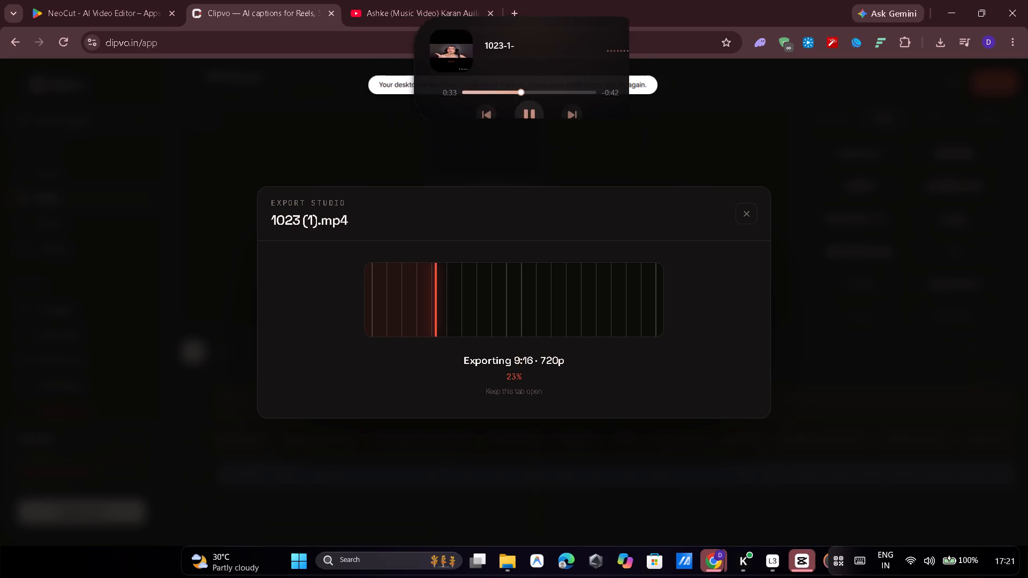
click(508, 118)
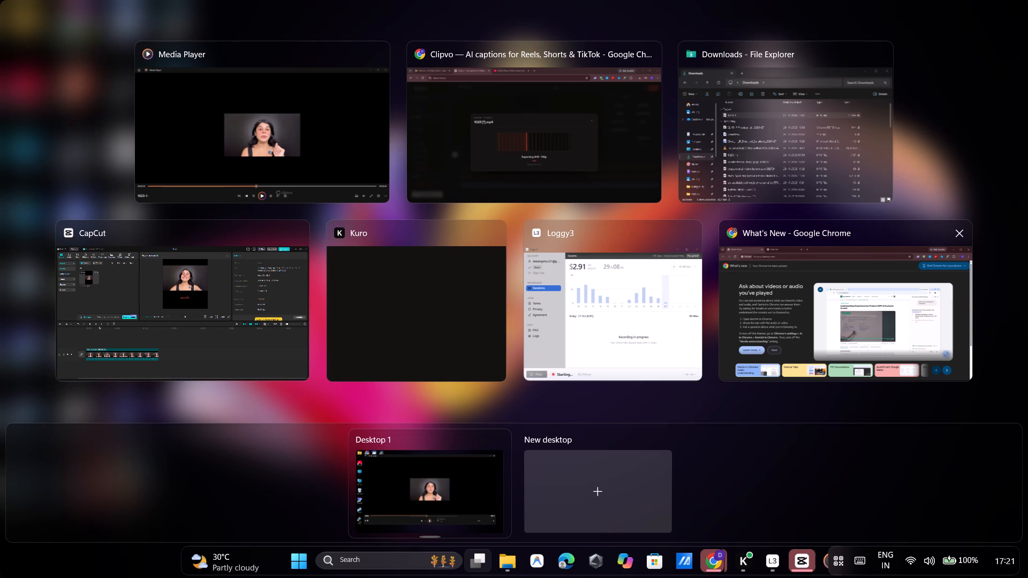
Close the What's New Chrome window and the Downloads File Explorer window.
click(961, 230)
click(876, 48)
Switch to Chrome, resume the Ashke music video on YouTube, and return to the Clipvo tab.
click(766, 133)
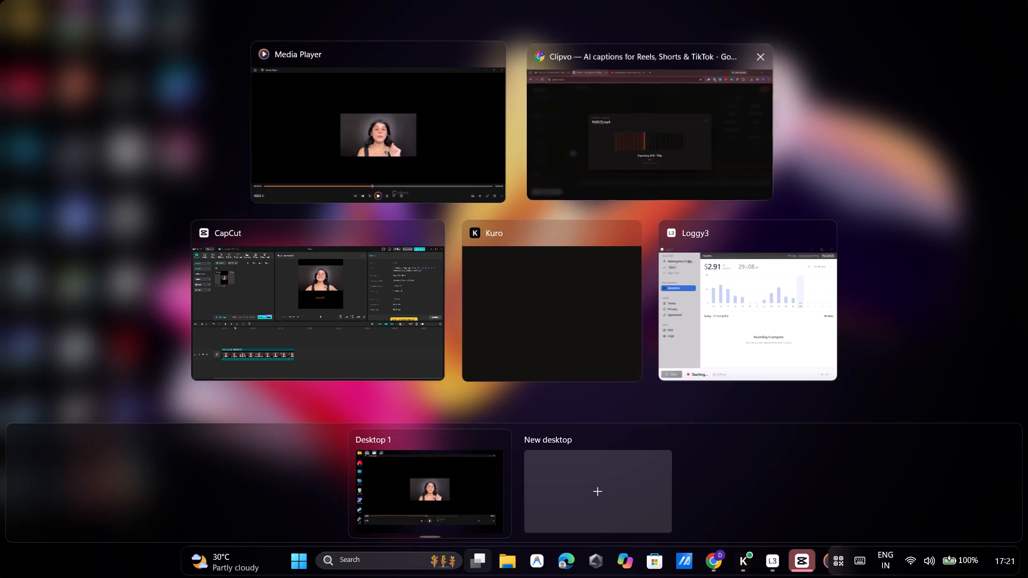
click(388, 0)
click(418, 225)
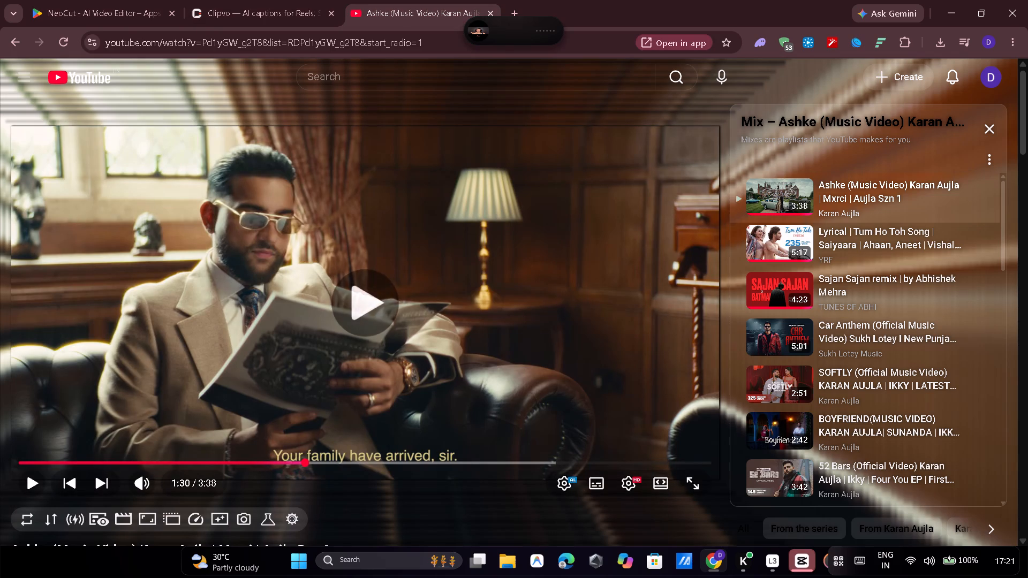
click(247, 0)
Open the pc folder from the desktop, go to the OS (C:) drive, look through its folders, and minimize the window.
double_click(27, 29)
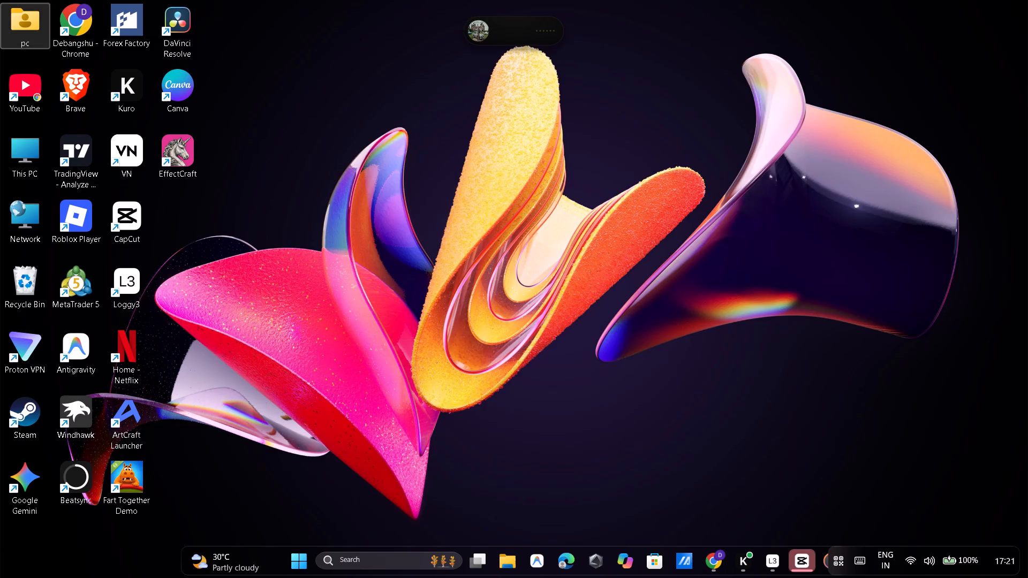
scroll(268, 410, down, 2)
click(277, 333)
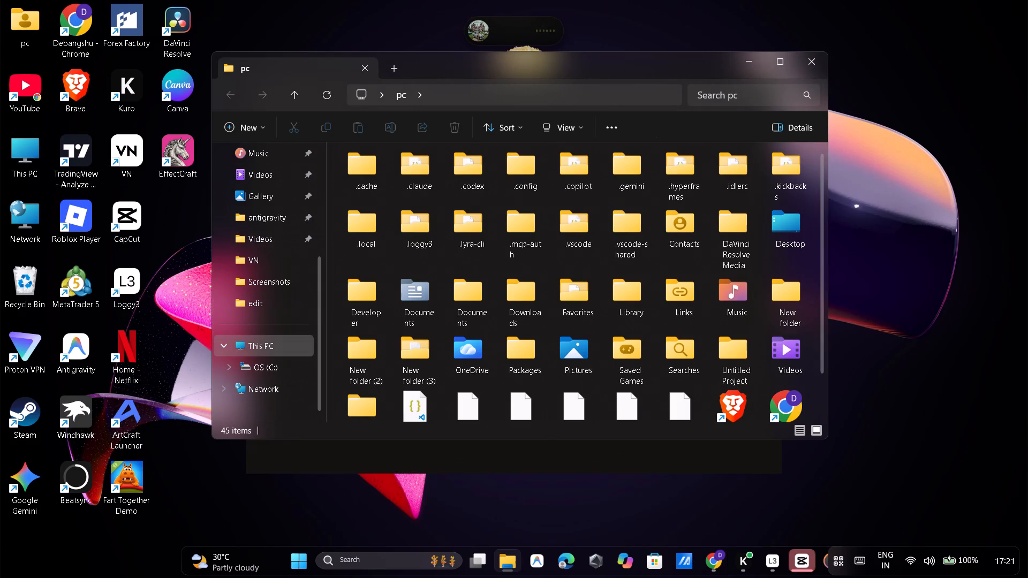
click(275, 339)
double_click(442, 175)
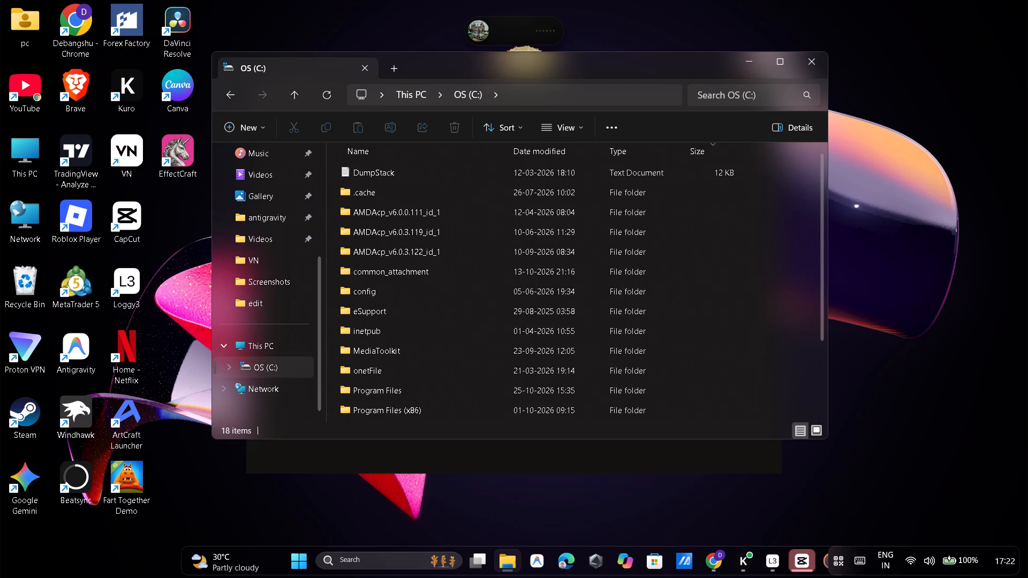
scroll(450, 280, down, 8)
scroll(431, 349, down, 3)
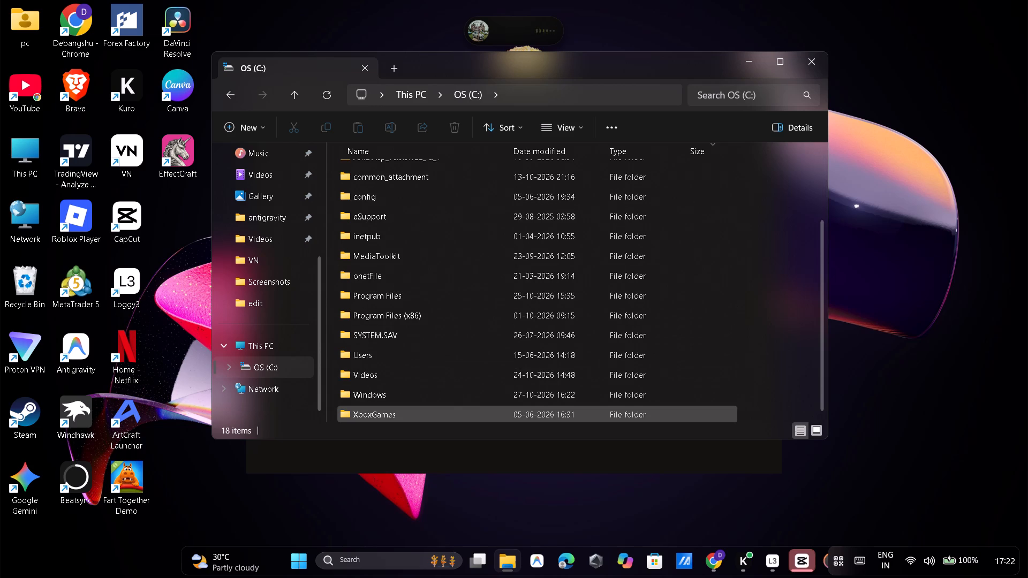
scroll(417, 325, up, 3)
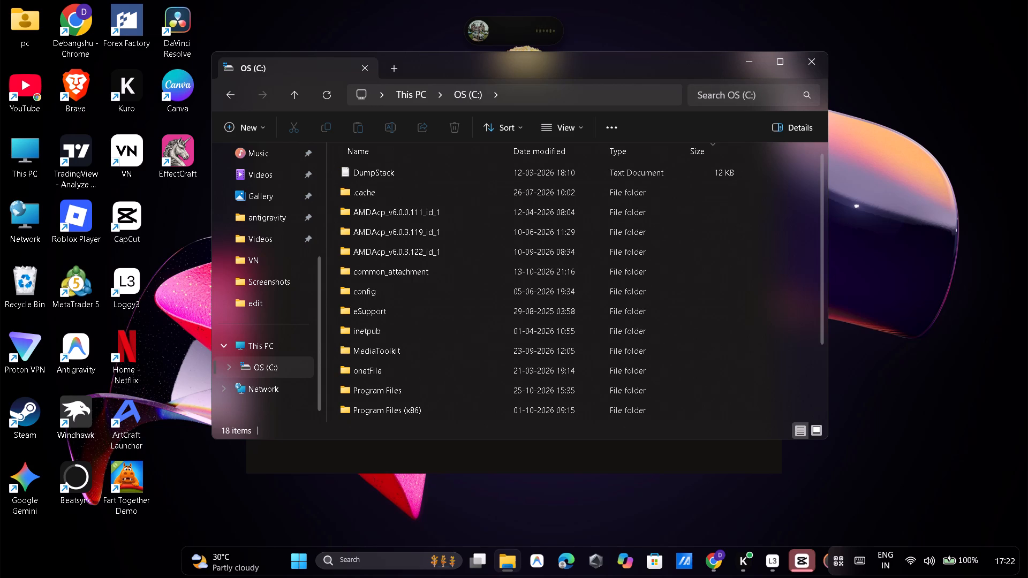
click(753, 64)
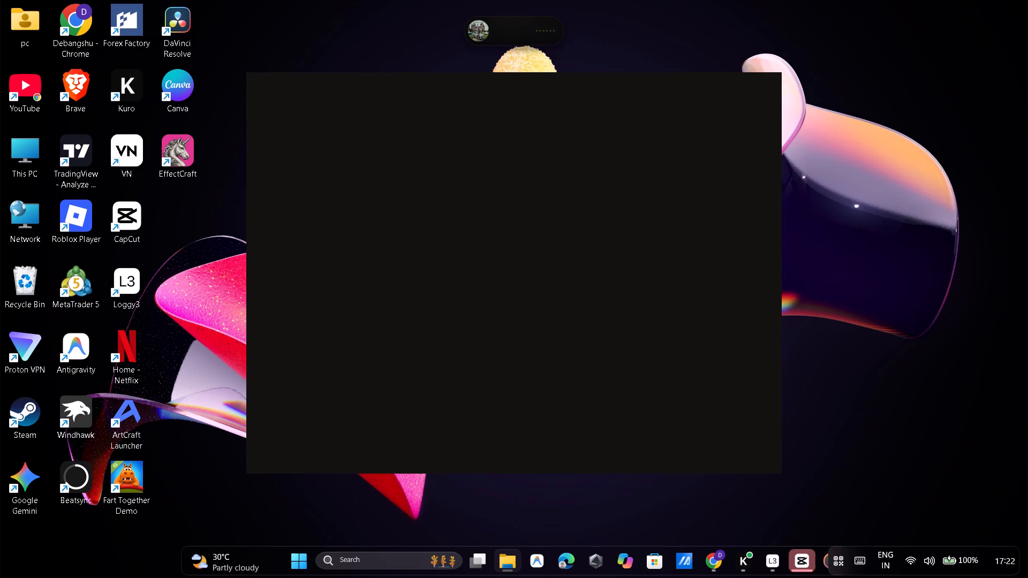
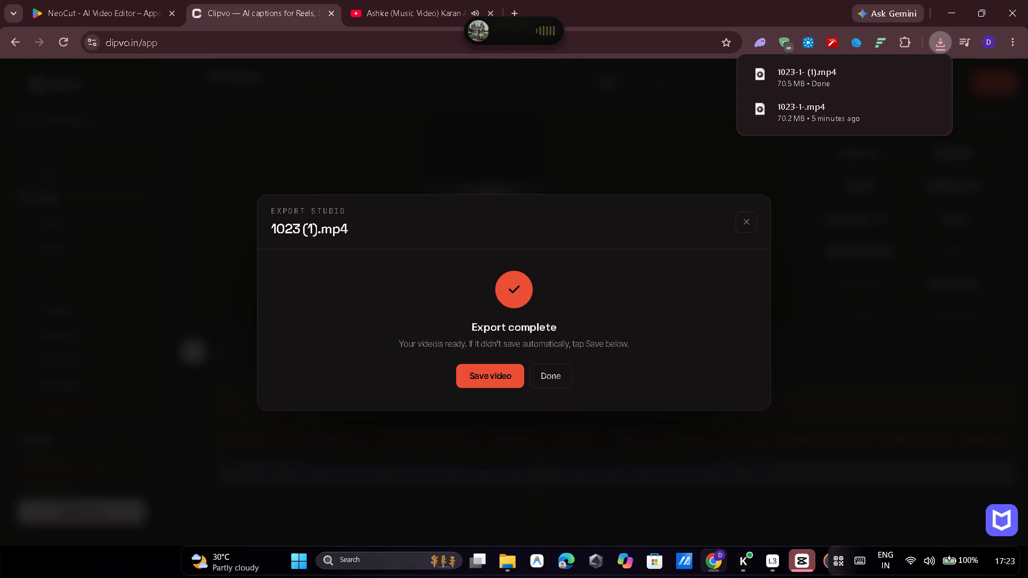
Close the finished export dialog in Clipvo and switch to the CapCut project.
click(549, 379)
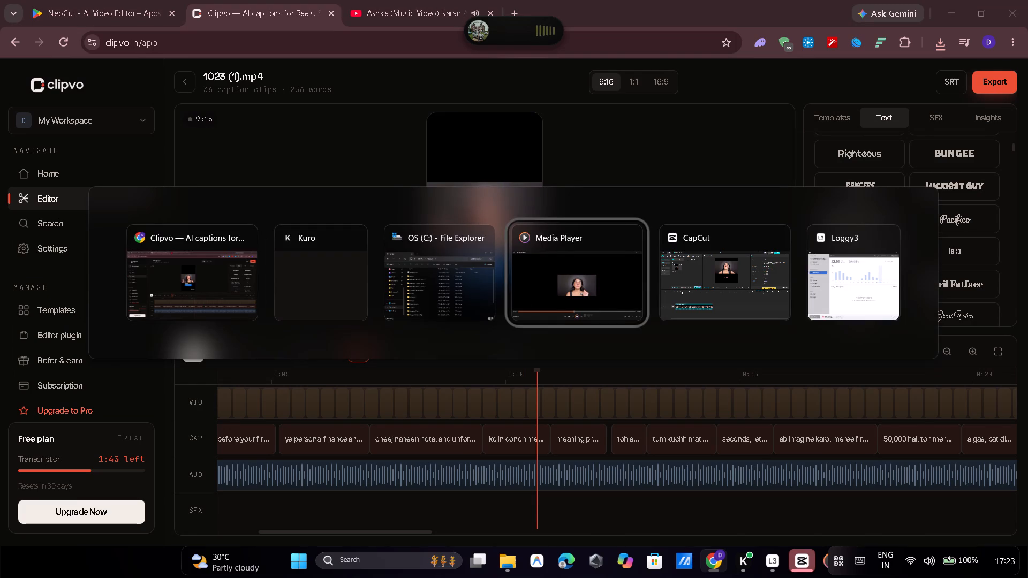
click(87, 9)
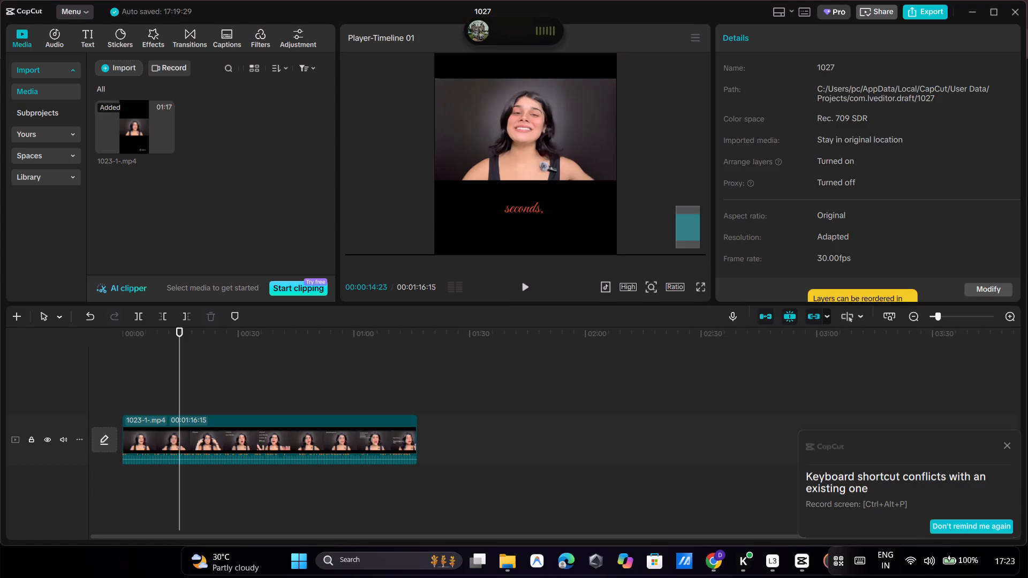
Replace the timeline clip with 1023-1- (1).mp4 from Downloads, keeping the original video effect.
click(229, 182)
scroll(194, 458, up, 1)
right_click(194, 457)
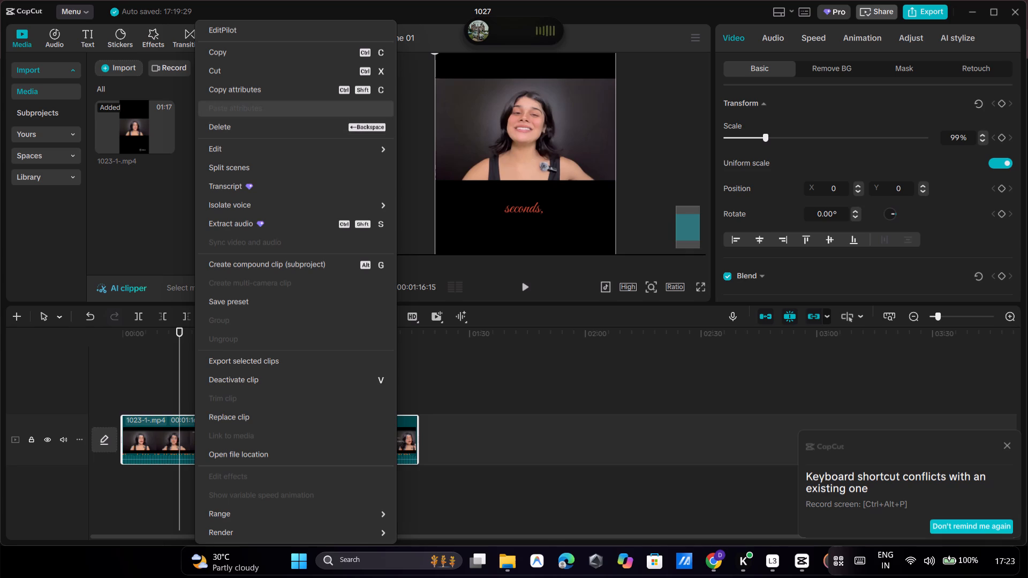
click(268, 424)
double_click(221, 123)
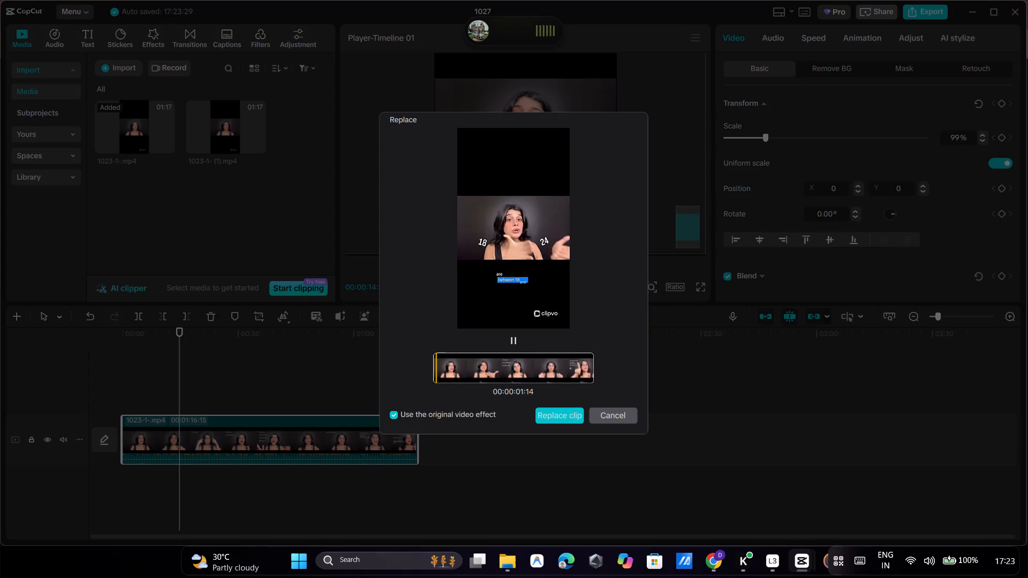
click(565, 417)
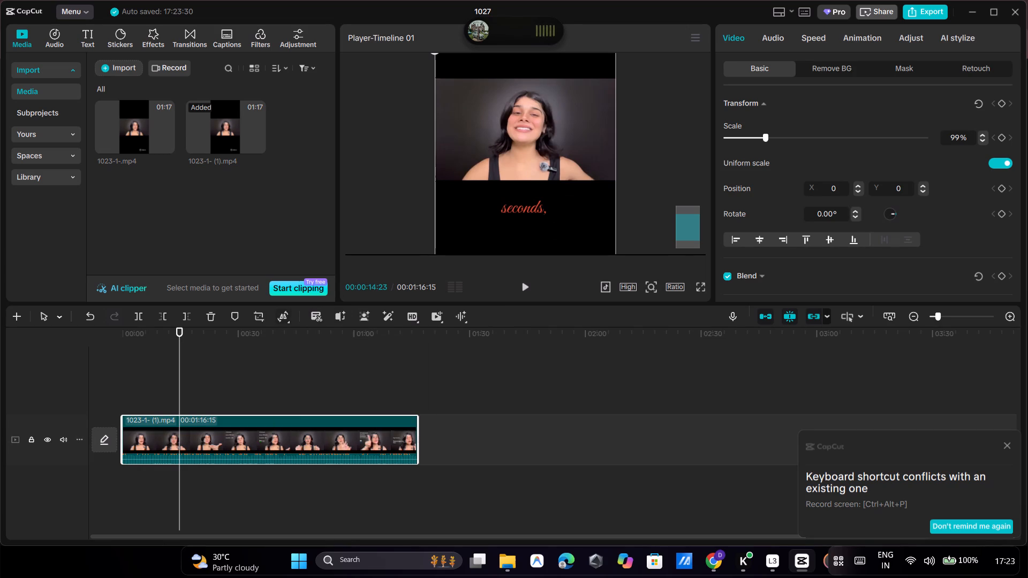
Check the new clip's crop frame, keep it as is, and play the timeline from the start to review the captions.
click(265, 320)
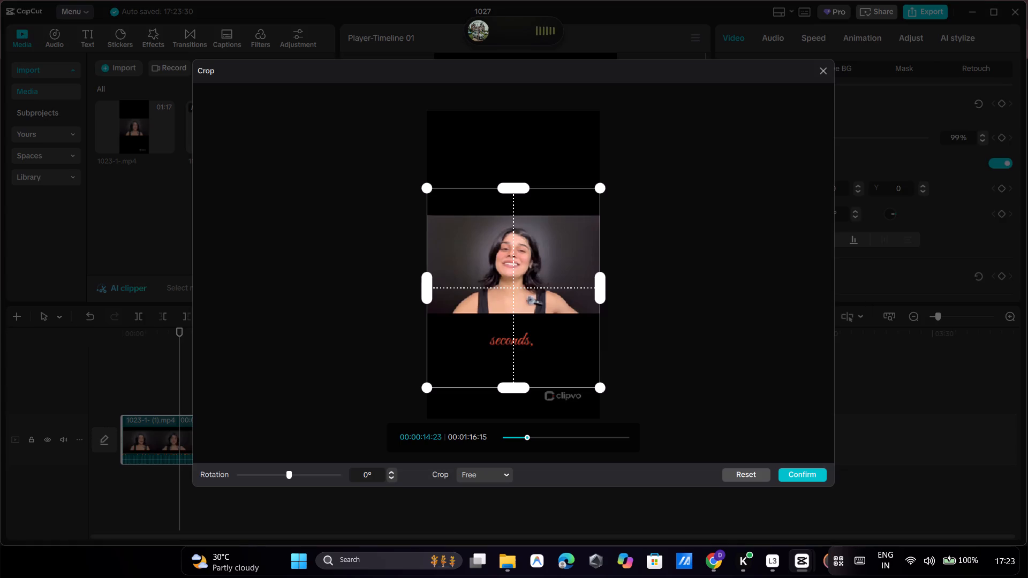
click(807, 476)
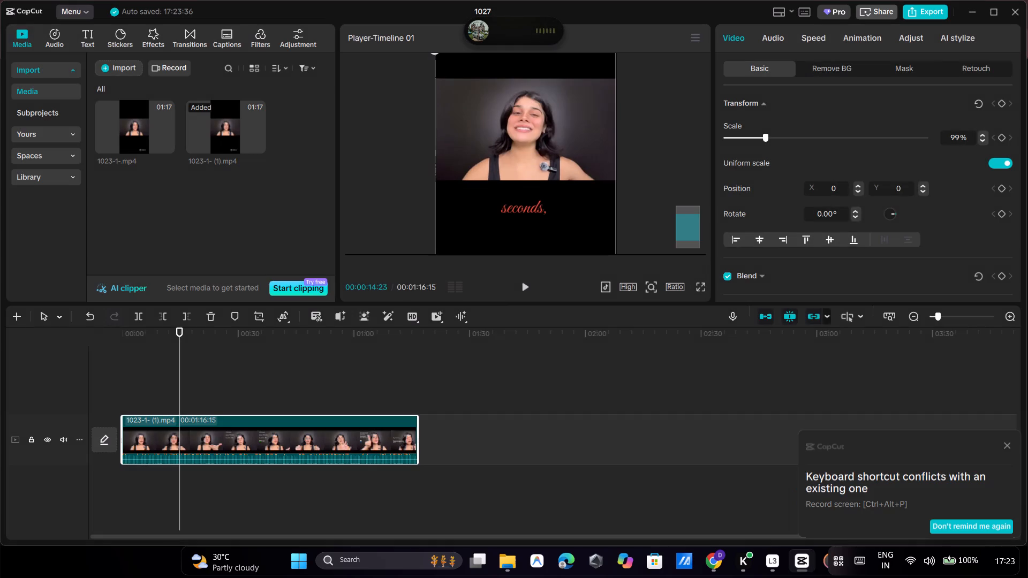
drag(177, 382, 27, 377)
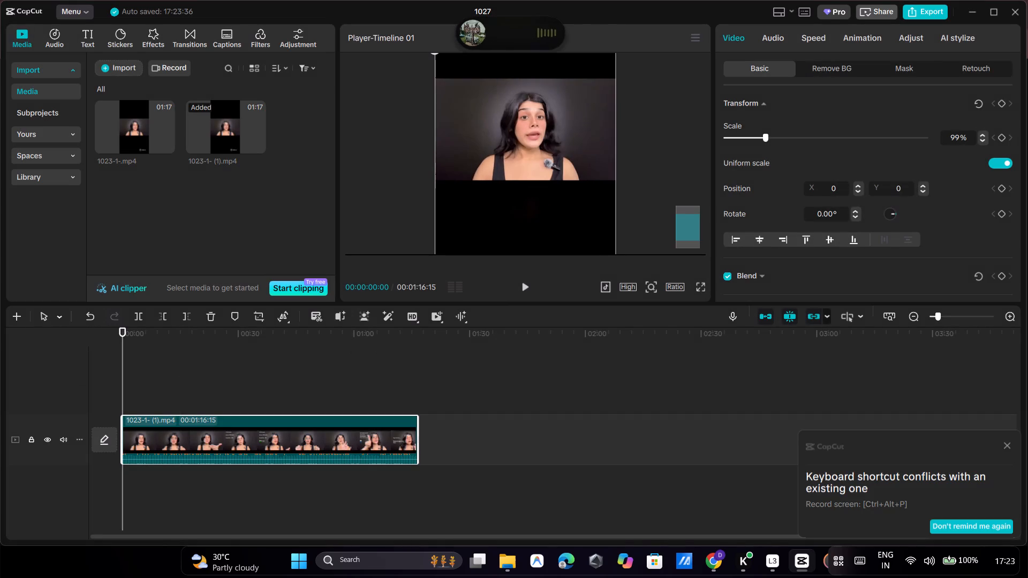
click(509, 106)
click(525, 282)
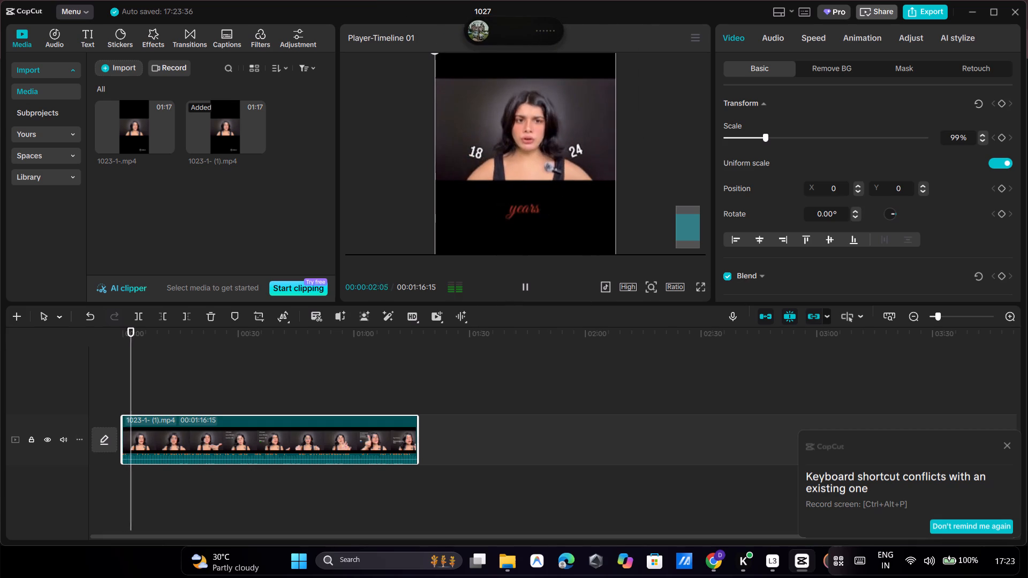
click(525, 286)
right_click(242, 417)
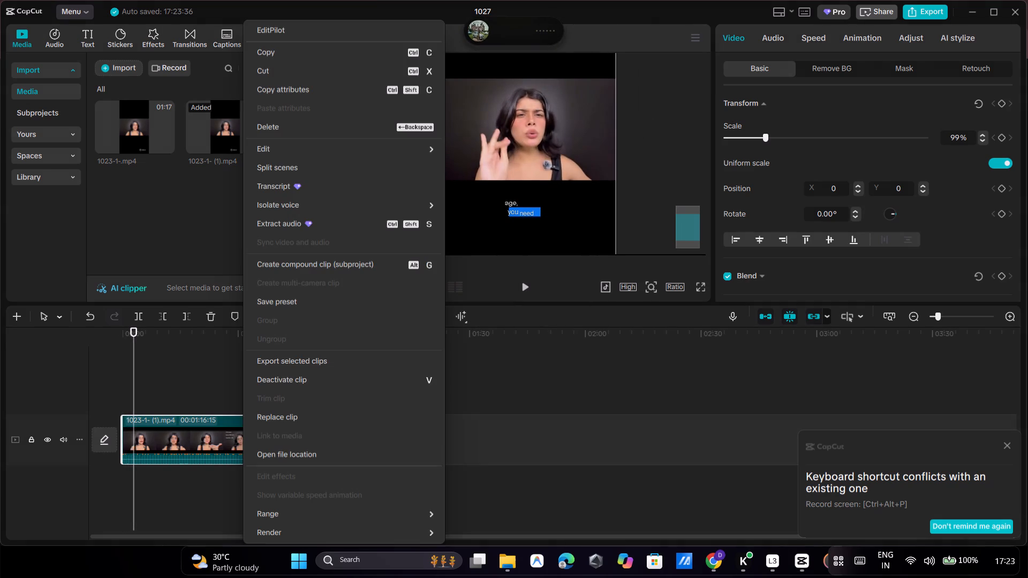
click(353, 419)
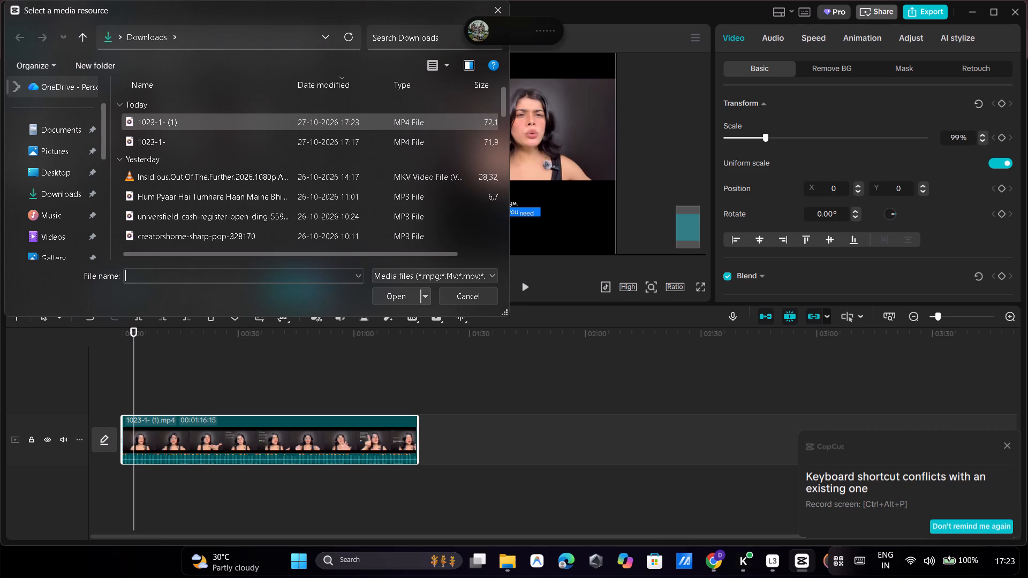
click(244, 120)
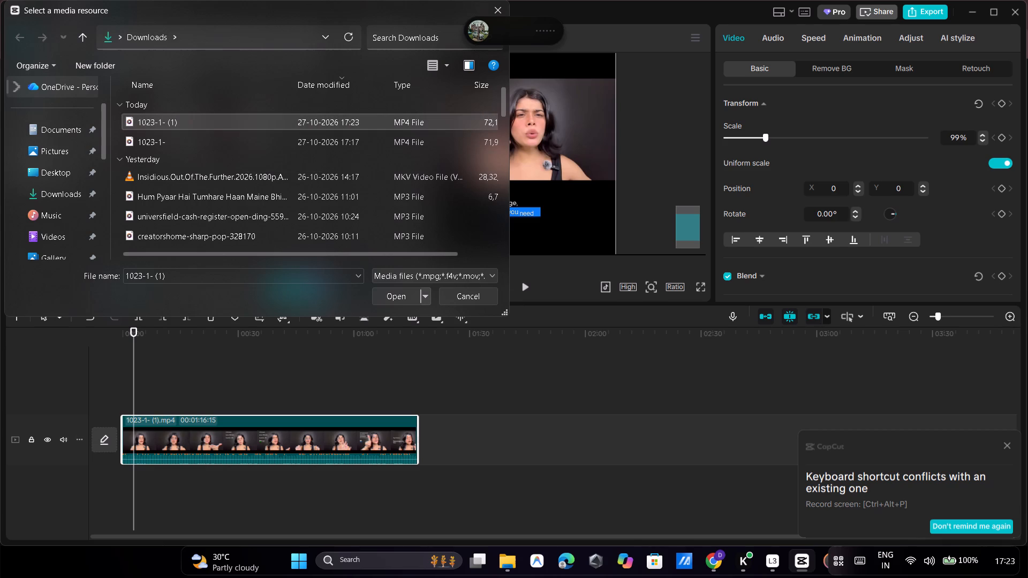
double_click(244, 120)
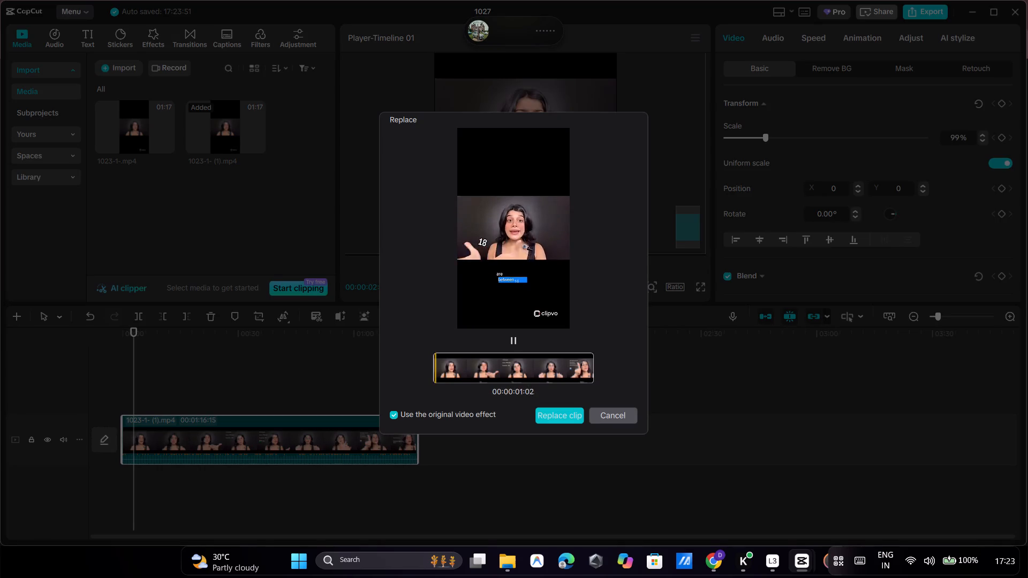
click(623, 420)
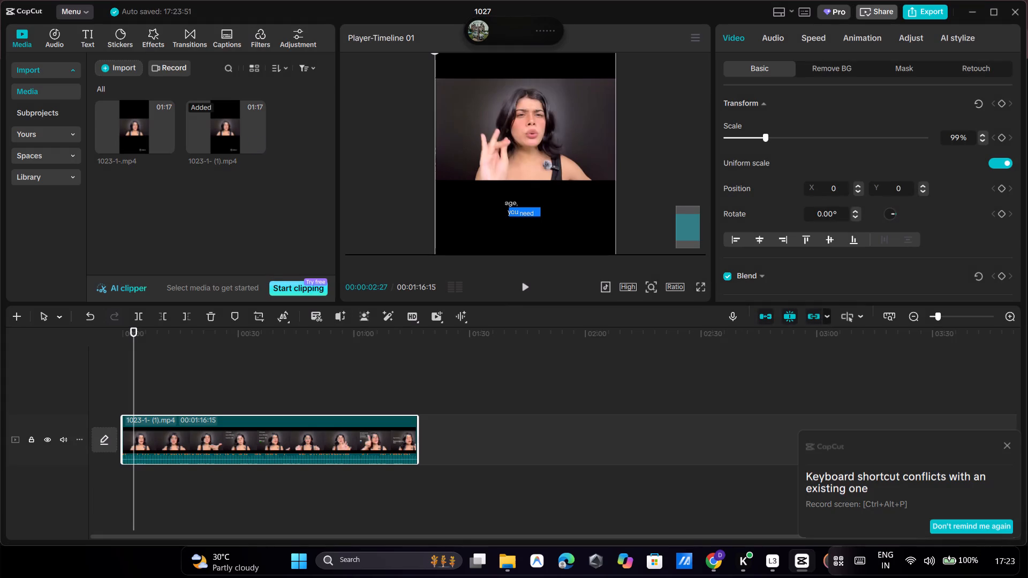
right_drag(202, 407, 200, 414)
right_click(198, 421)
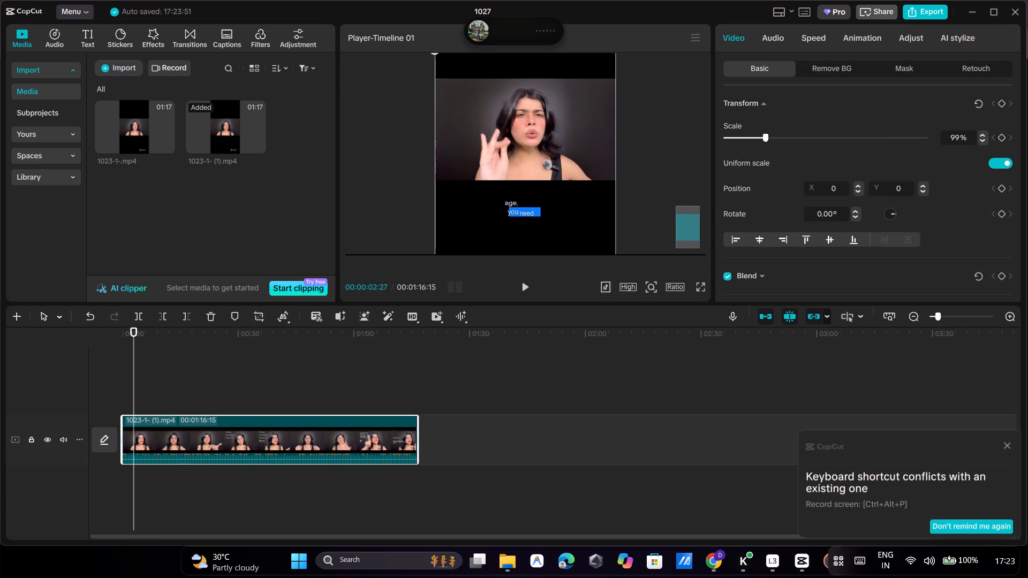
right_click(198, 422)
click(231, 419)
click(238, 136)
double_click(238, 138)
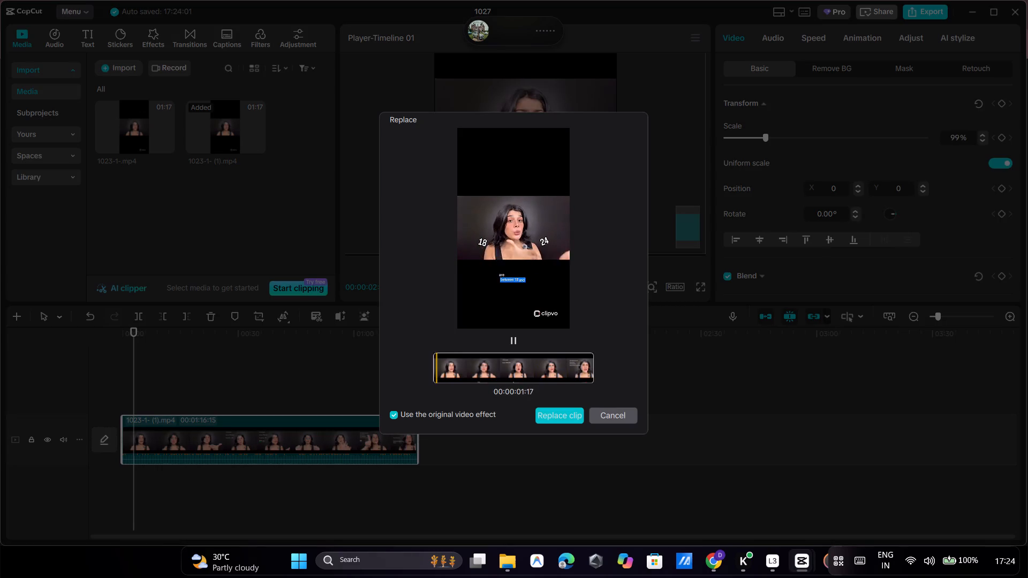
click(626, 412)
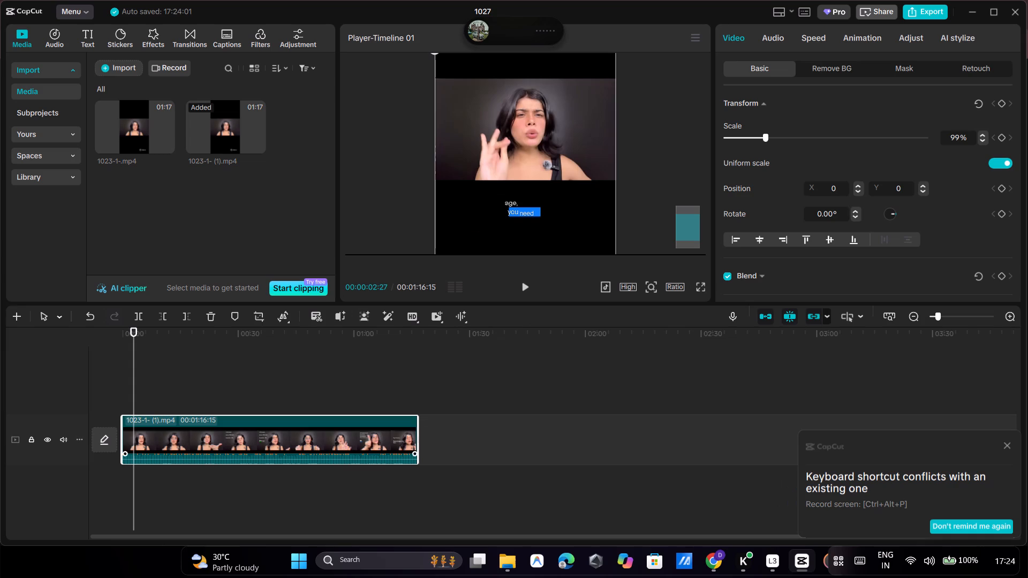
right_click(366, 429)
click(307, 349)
Play the replaced clip onward in the preview to examine its captions.
click(529, 293)
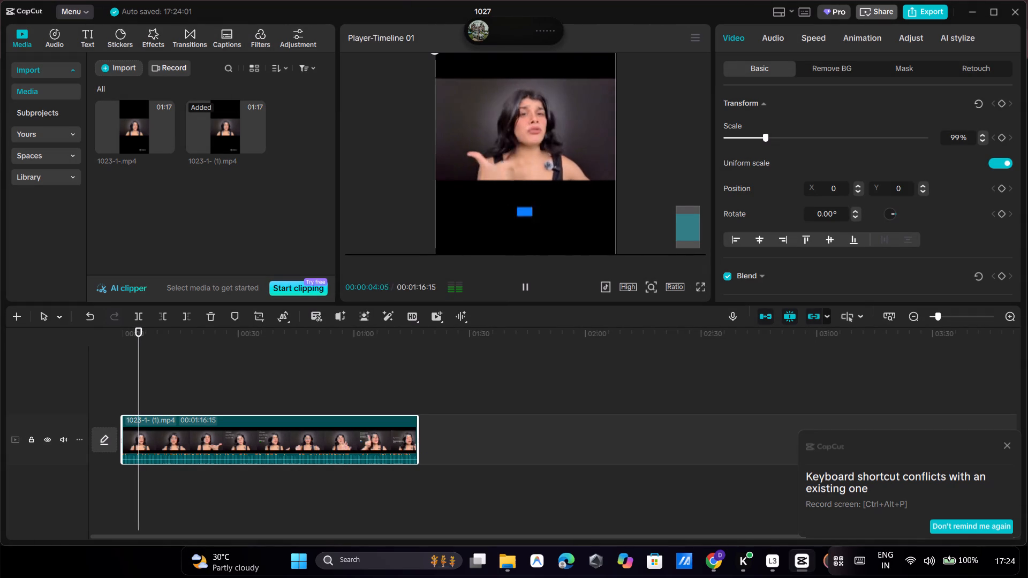
scroll(581, 191, left, 1)
ctrl+scroll(581, 191, down, 1)
ctrl+scroll(581, 191, left, 1)
ctrl+scroll(581, 191, down, 1)
ctrl+scroll(581, 191, left, 1)
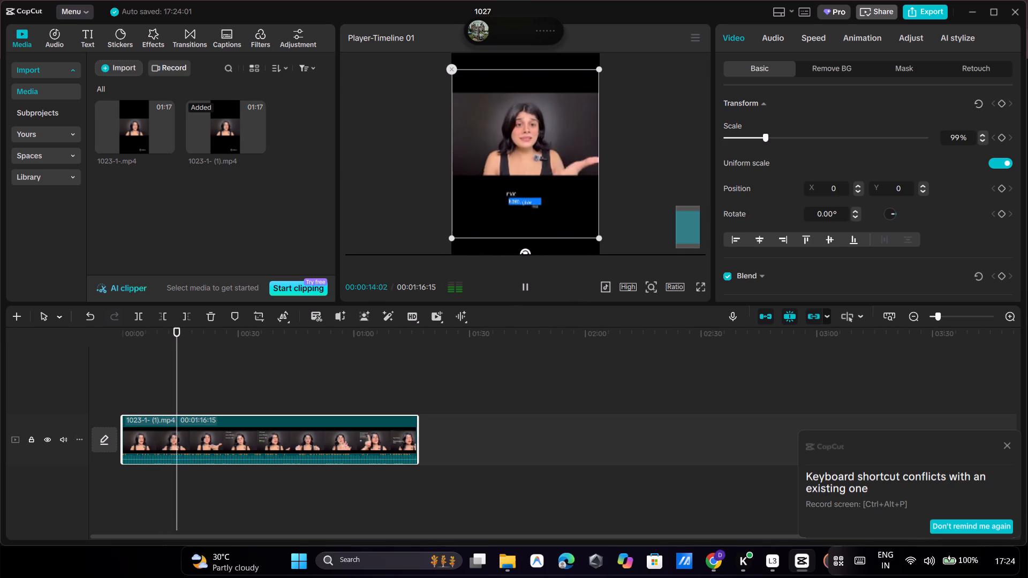
click(520, 283)
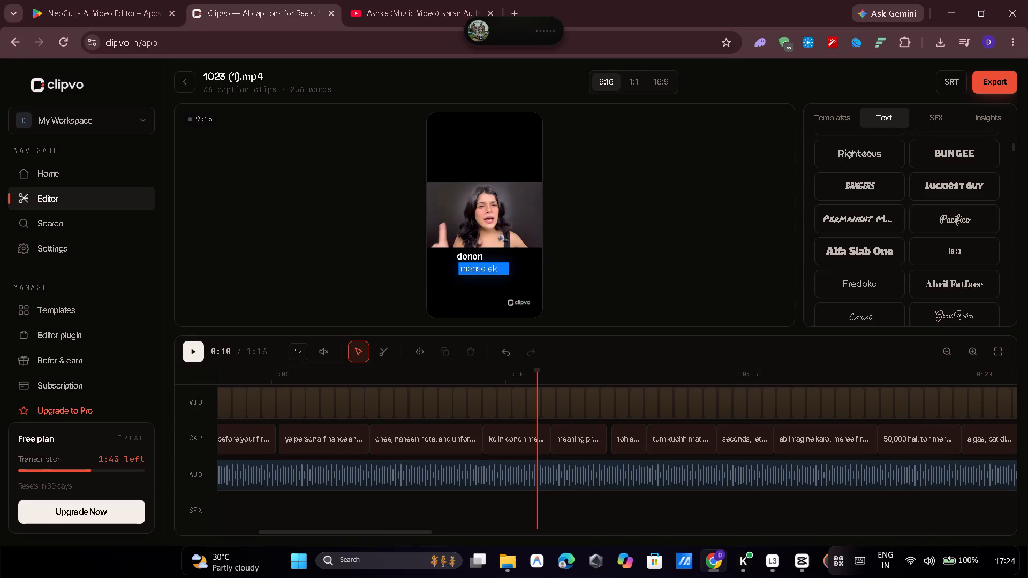
Switch to the Clipvo editor in Chrome and play a short stretch of the caption preview for comparison.
click(193, 355)
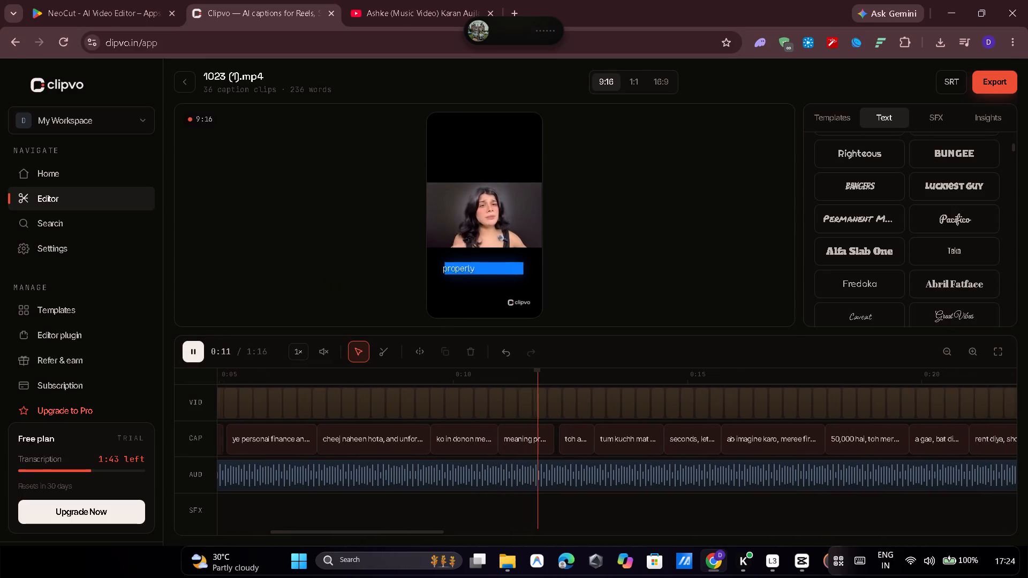
click(193, 355)
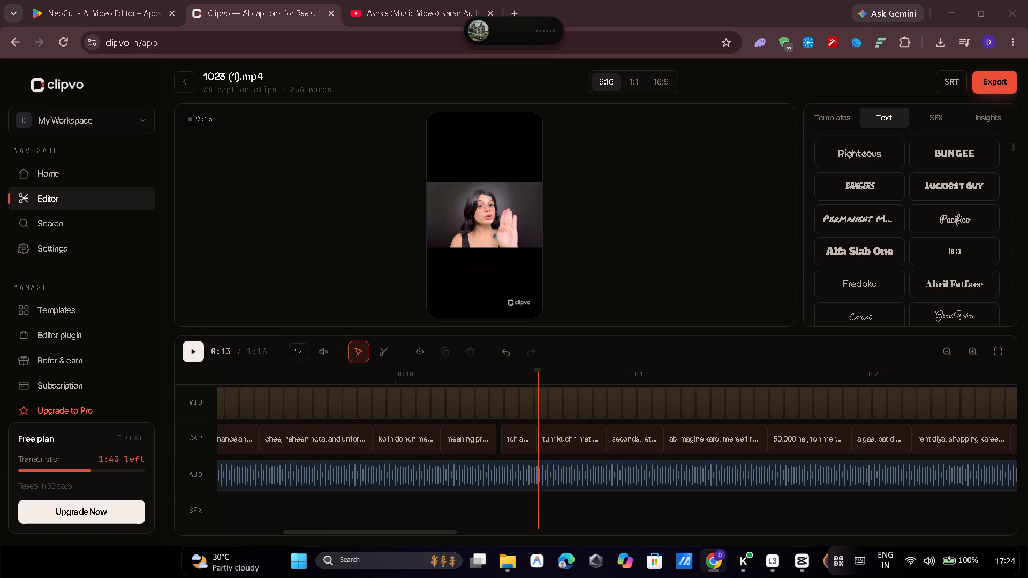
Open the exported video 1023-1- (1) from the Downloads folder and play its opening in Media Player.
double_click(16, 19)
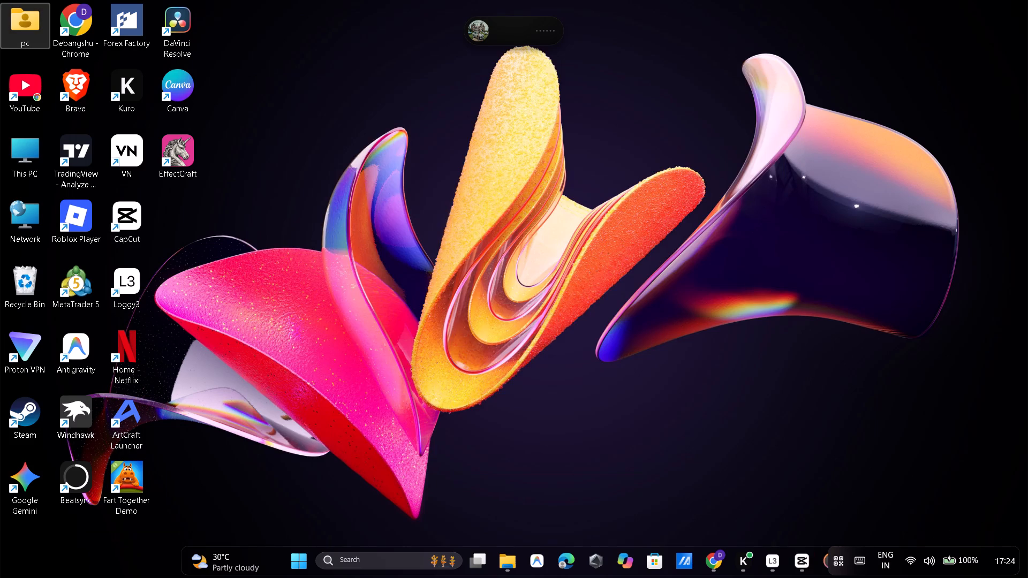
click(273, 343)
click(273, 333)
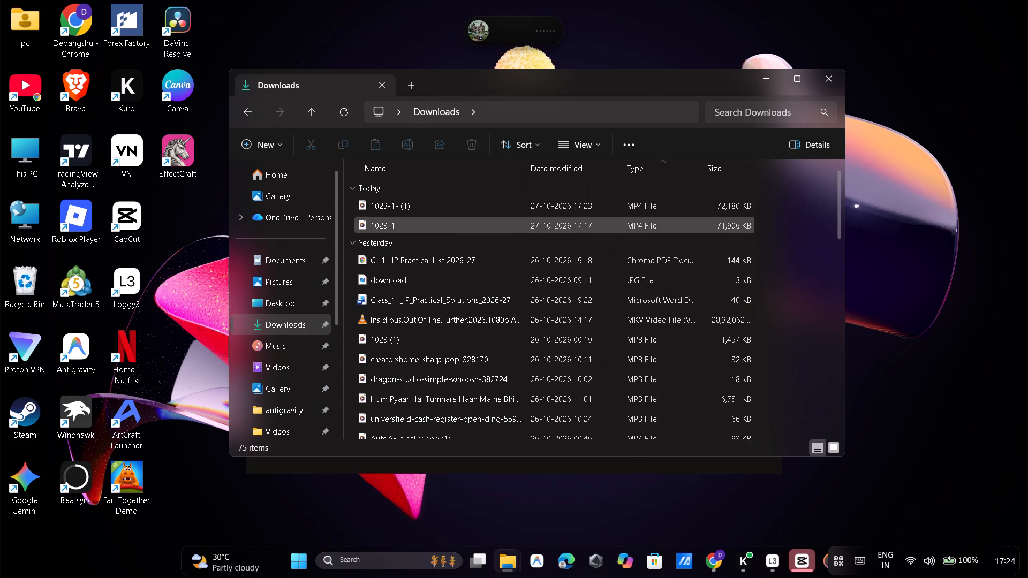
double_click(509, 206)
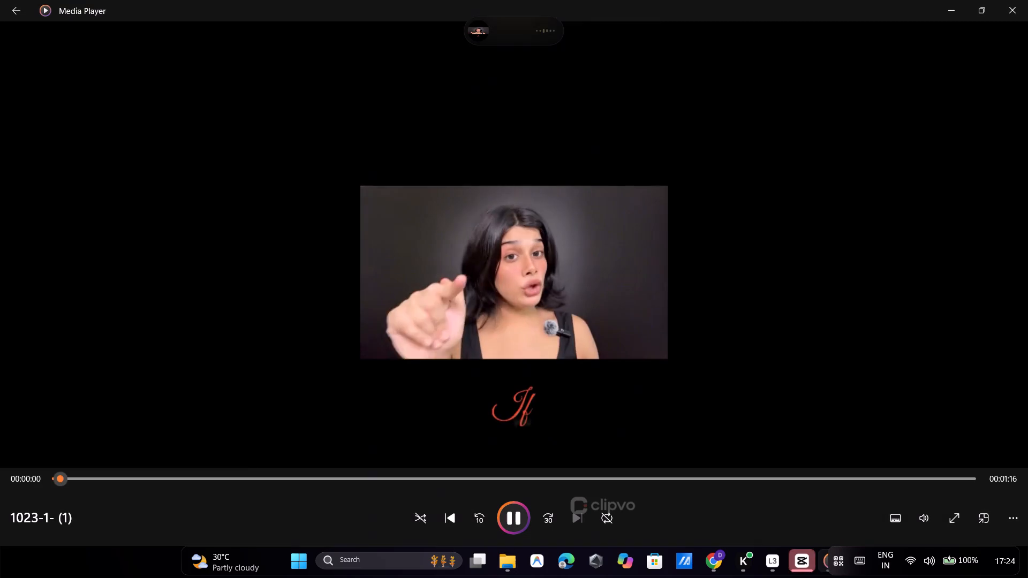
click(520, 513)
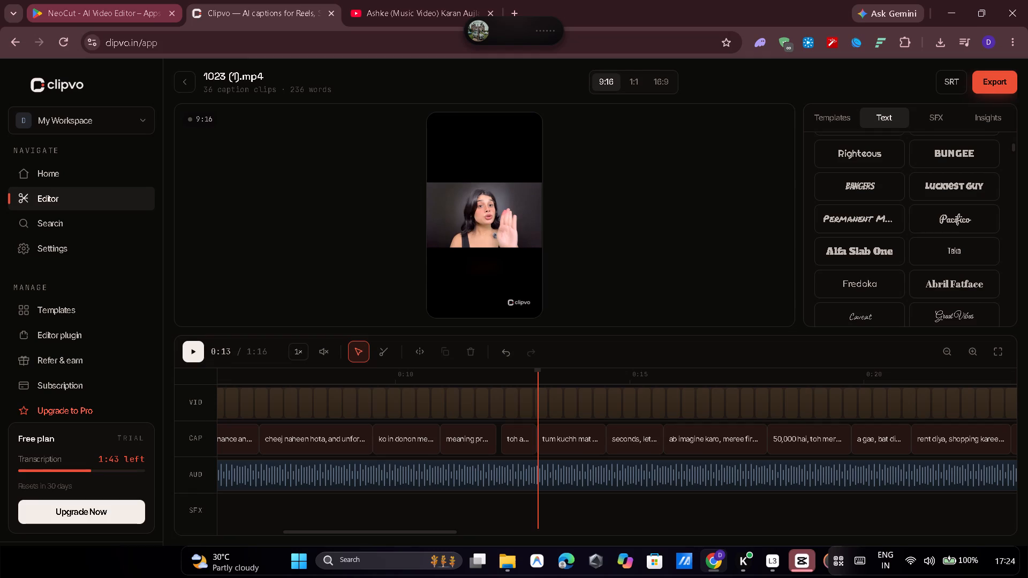
Return to the Clipvo editor and play the preview onward from 0:13 to examine the captions.
scroll(483, 222, left, 2)
click(191, 353)
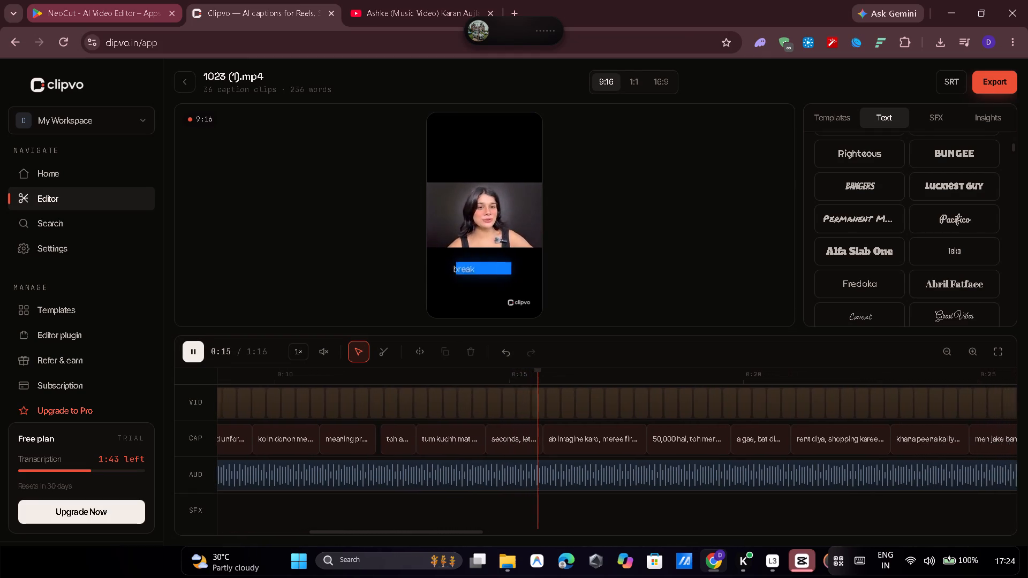
click(191, 352)
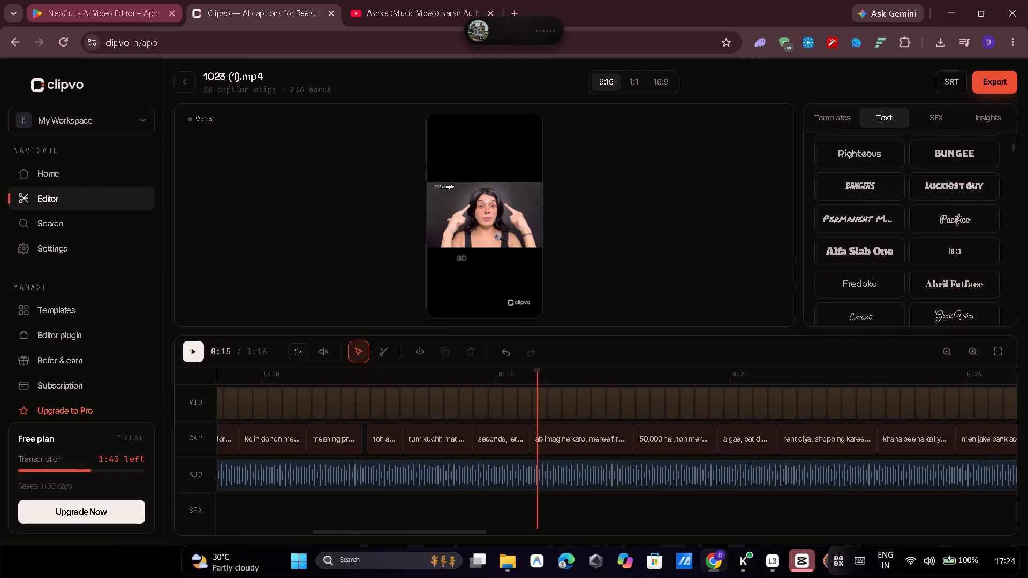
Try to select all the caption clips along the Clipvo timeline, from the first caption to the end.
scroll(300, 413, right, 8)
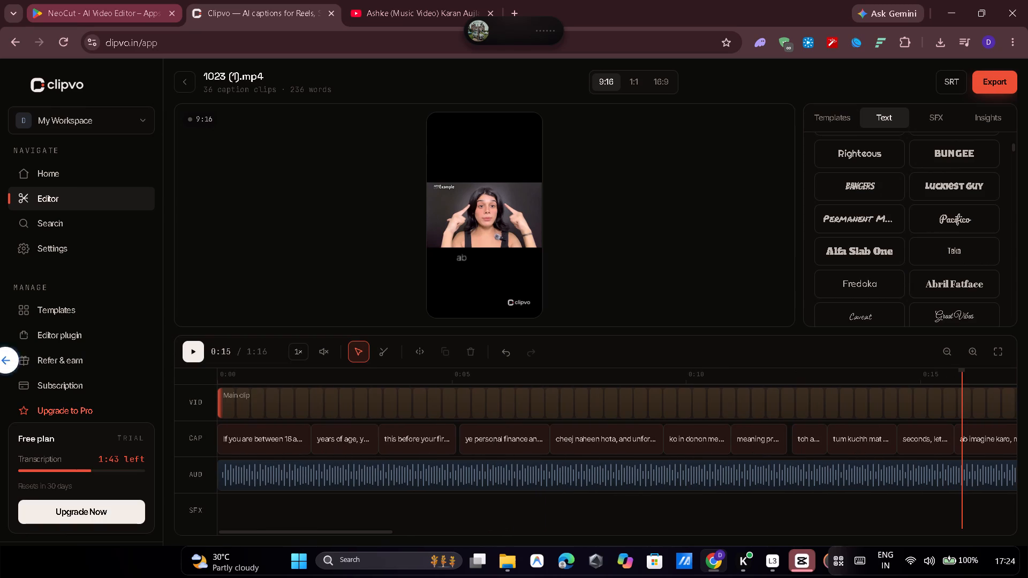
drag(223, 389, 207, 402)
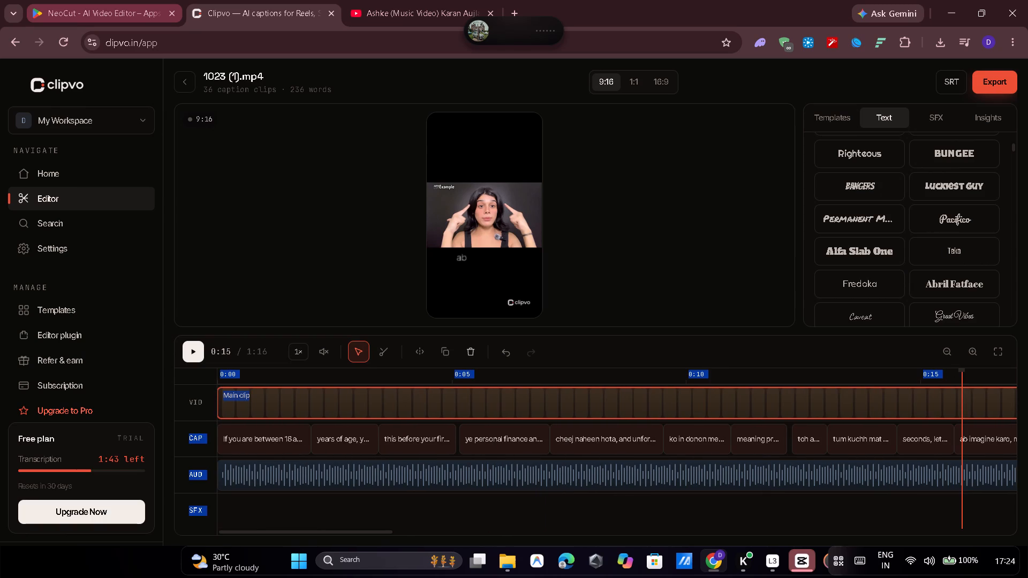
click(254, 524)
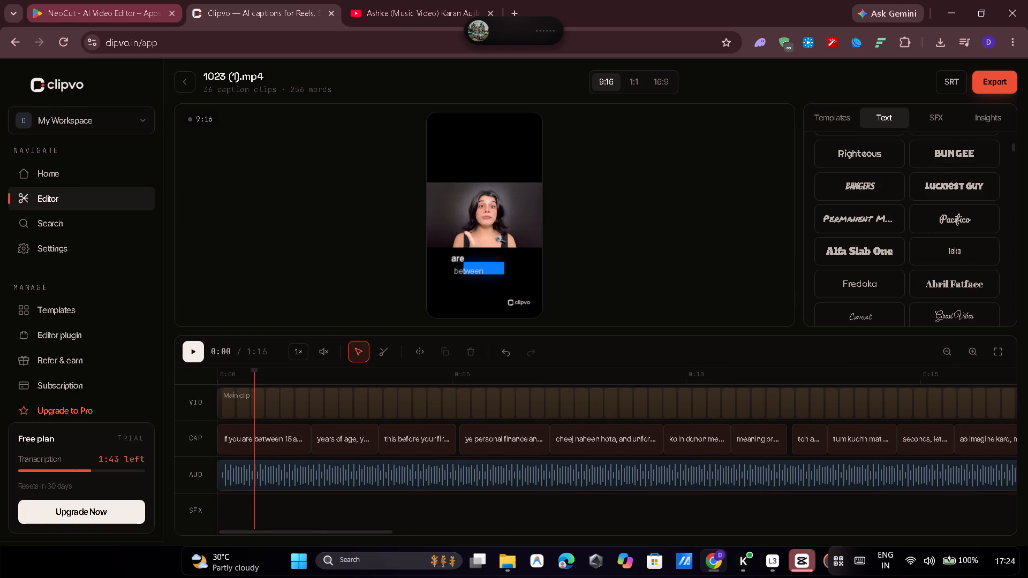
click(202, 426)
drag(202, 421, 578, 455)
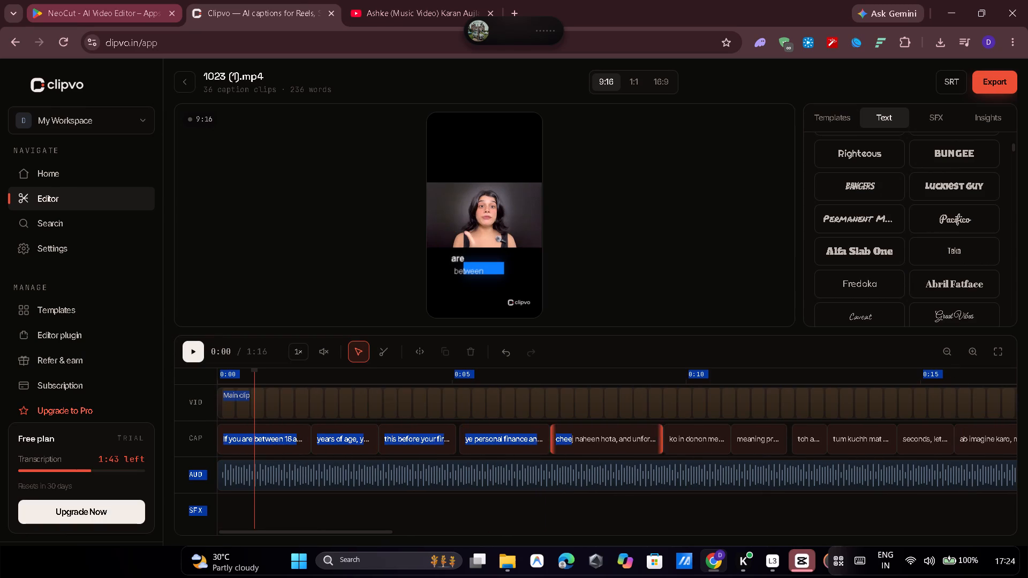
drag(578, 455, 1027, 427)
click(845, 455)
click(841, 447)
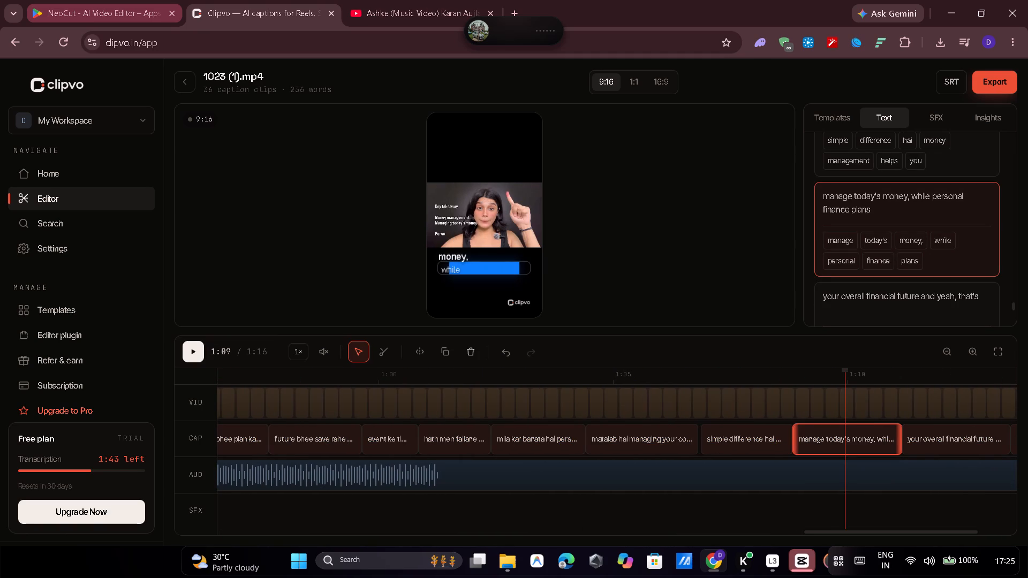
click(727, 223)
Open the Clipvo export settings to check the available output options, and close them without rendering.
click(994, 81)
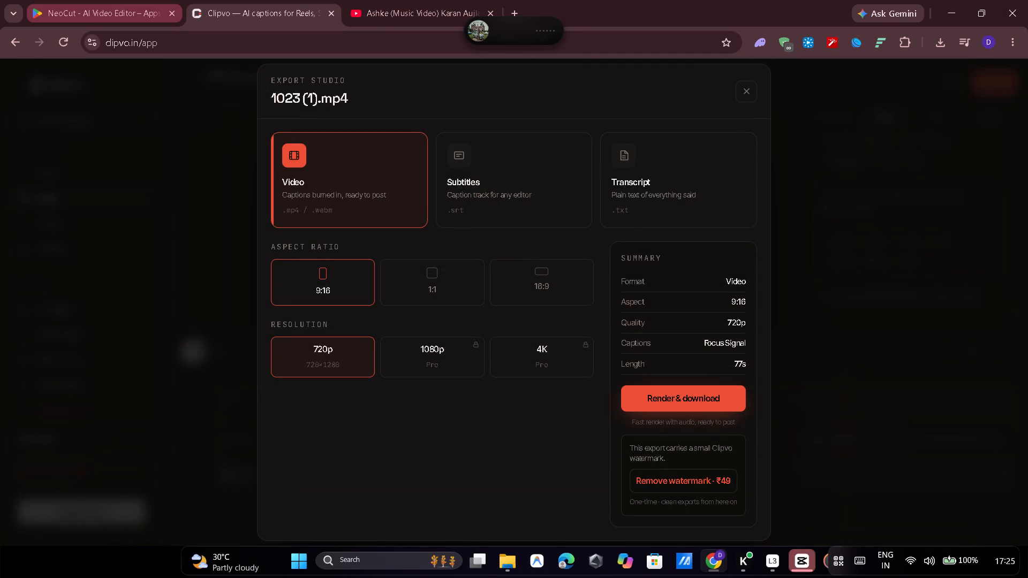
click(753, 90)
click(693, 264)
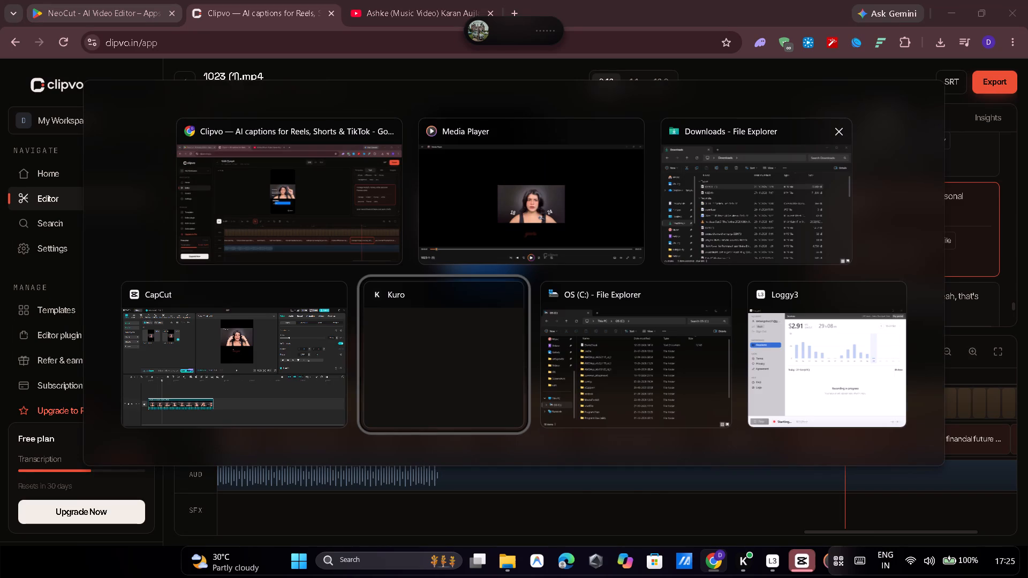
Switch to CapCut and play the 1023-1- (1).mp4 clip onward from 00:00:16:03 to examine its captions.
scroll(692, 264, up, 1)
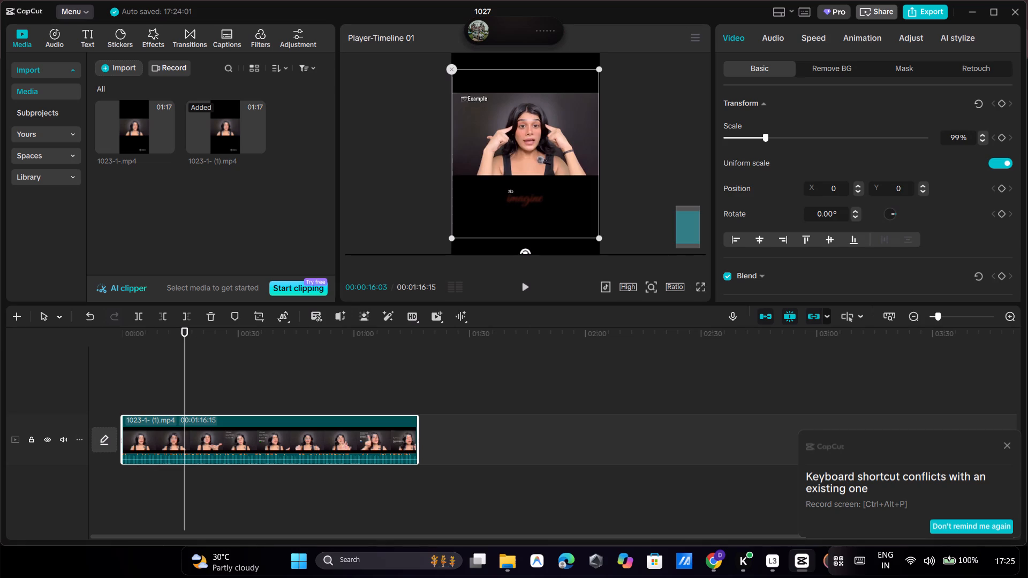
click(523, 286)
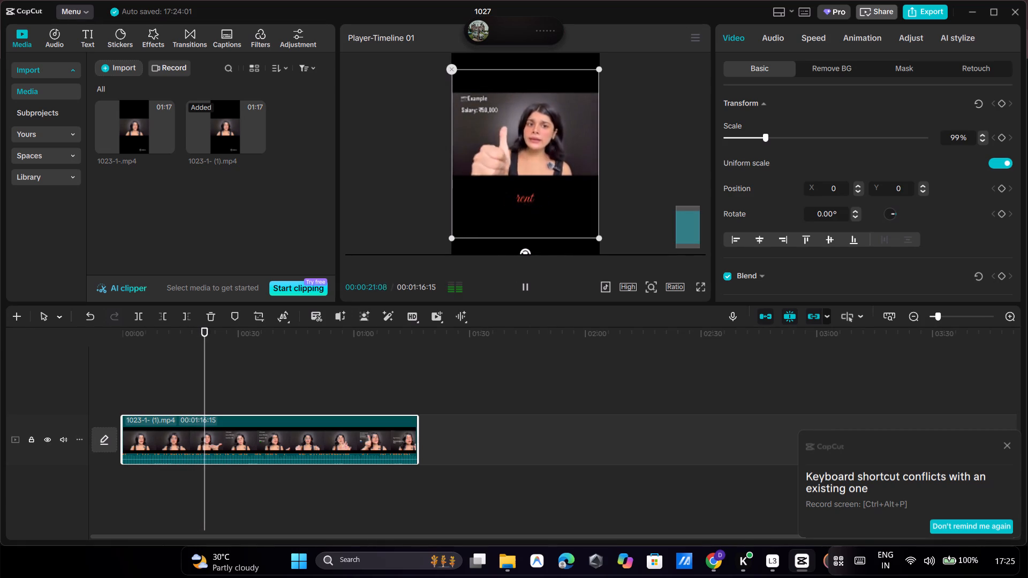
click(521, 287)
drag(208, 366, 112, 386)
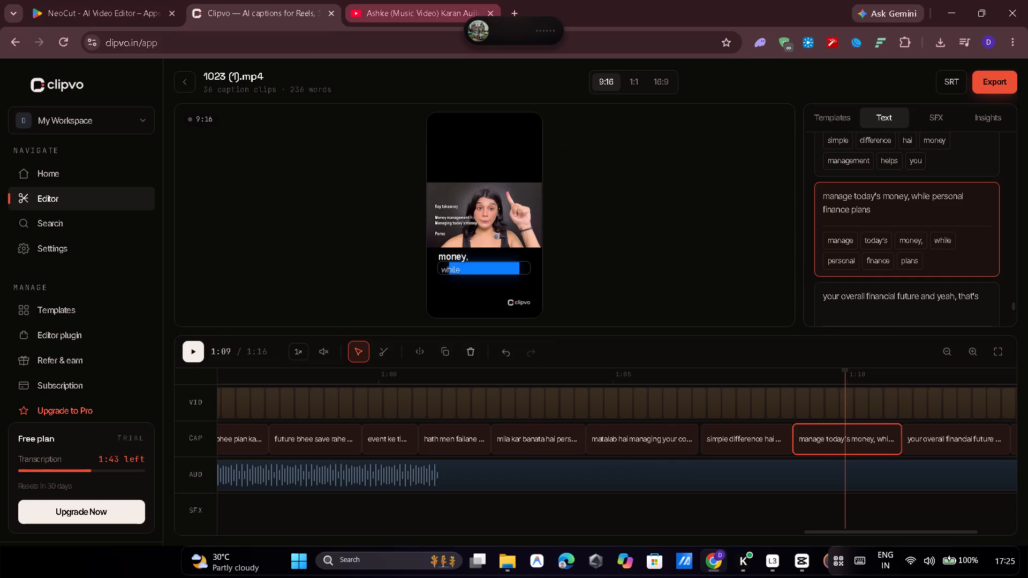
Switch to Chrome, open a new browser tab for a search and resume the paused music.
click(377, 3)
drag(205, 4, 192, 4)
click(133, 5)
click(513, 13)
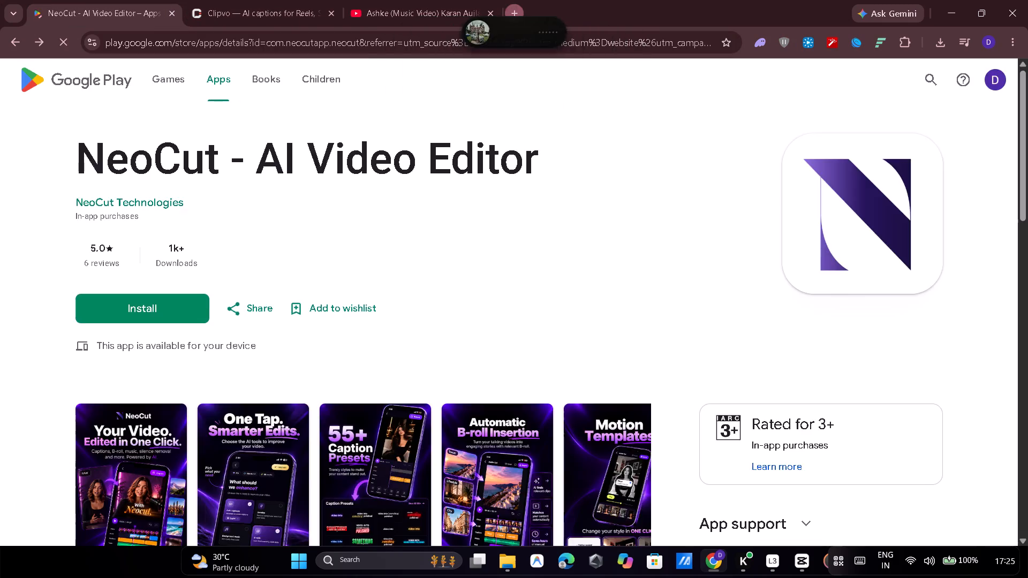
click(347, 261)
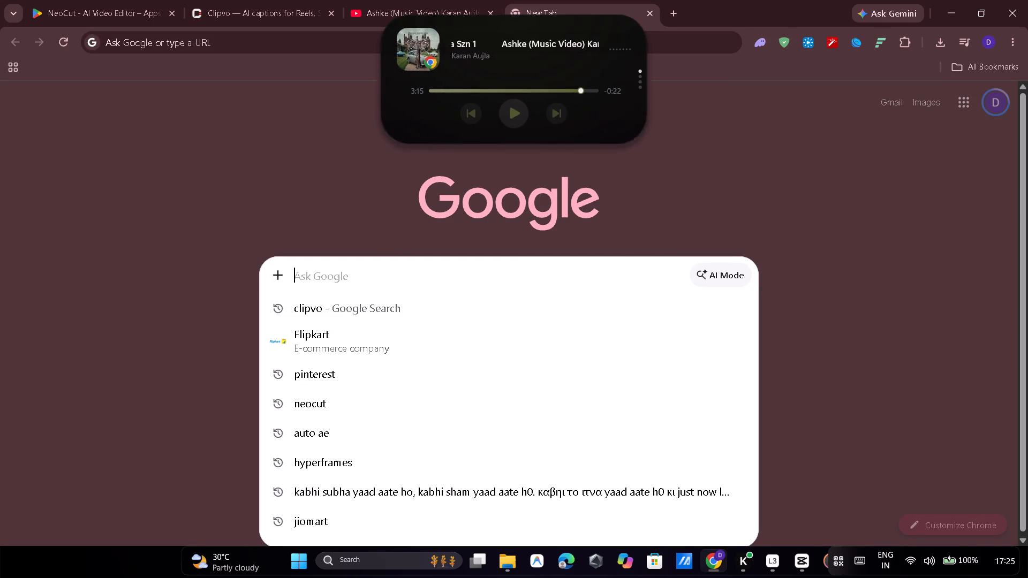
click(513, 116)
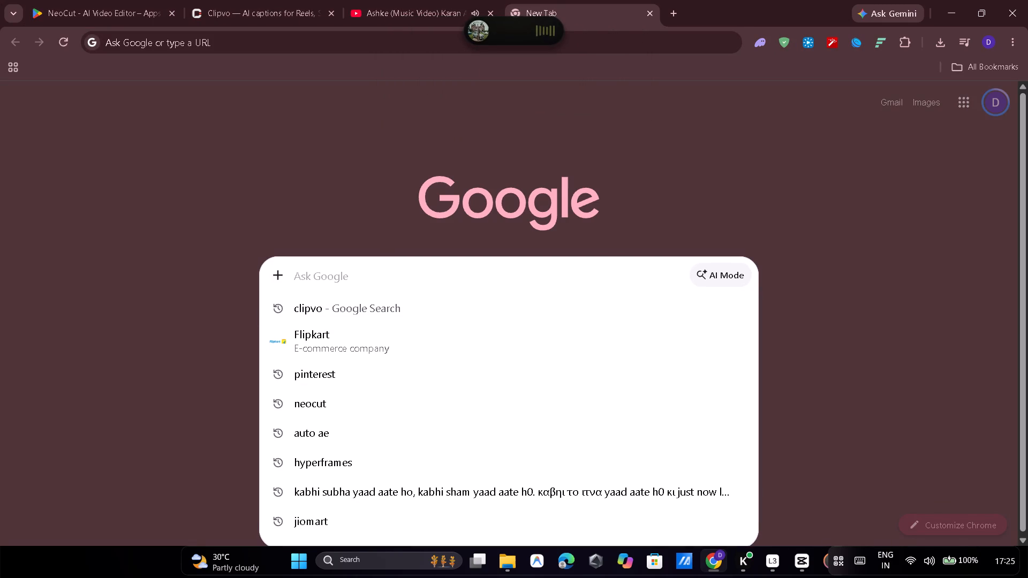
Search Google for "how to download only caption and export it to capcut".
text(how to)
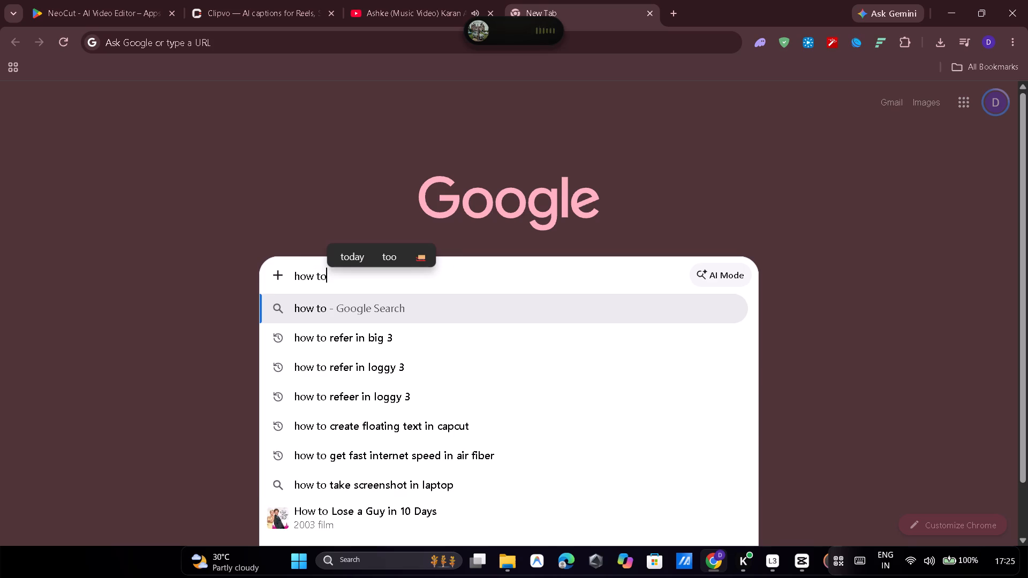
key(space)
text(downoo)
key(BackSpace)
key(BackSpace)
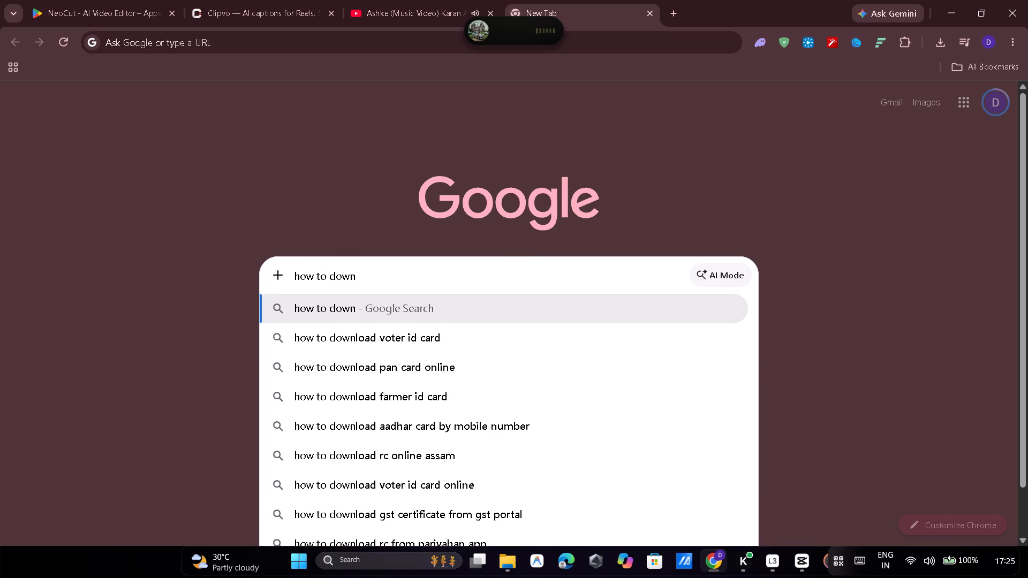
text(loadd)
key(space)
key(BackSpace)
key(BackSpace)
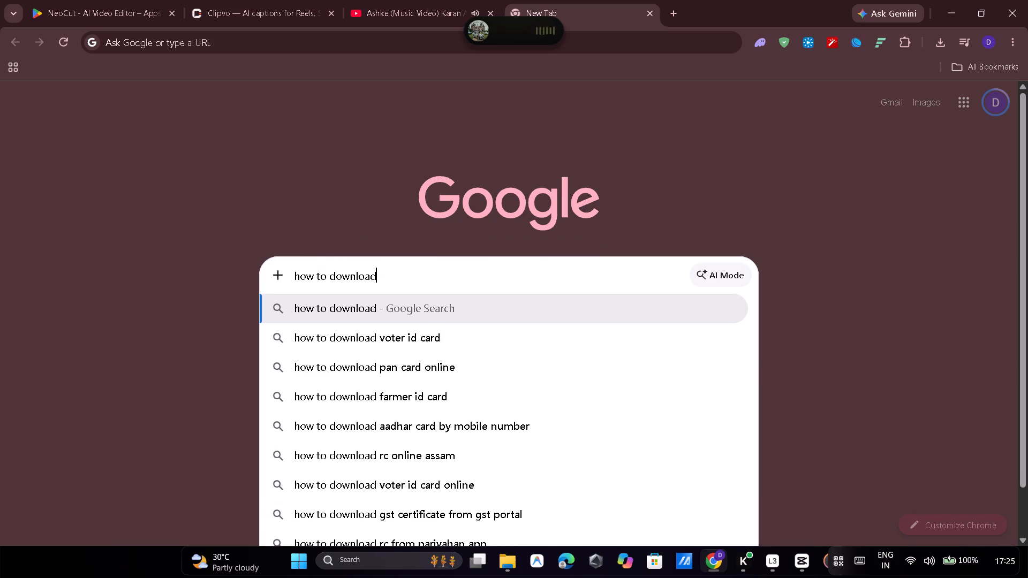
key(space)
text(oo)
key(BackSpace)
text(nl)
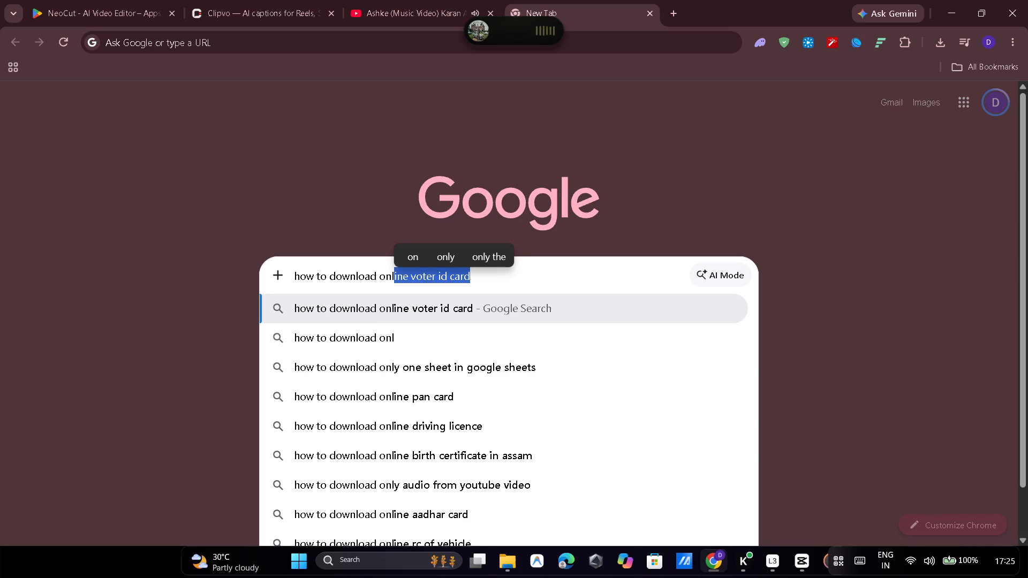
text(y)
key(space)
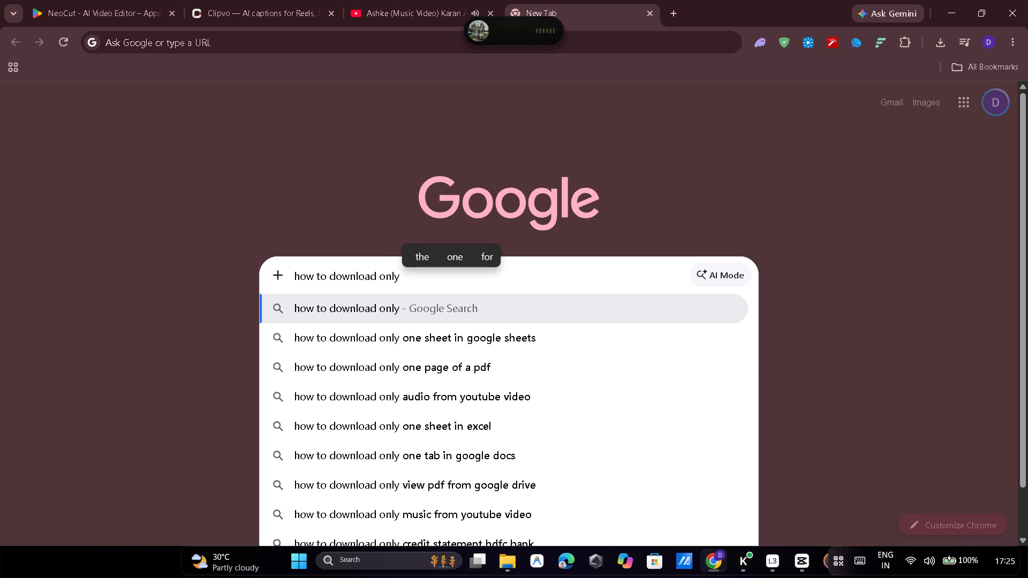
text(caption)
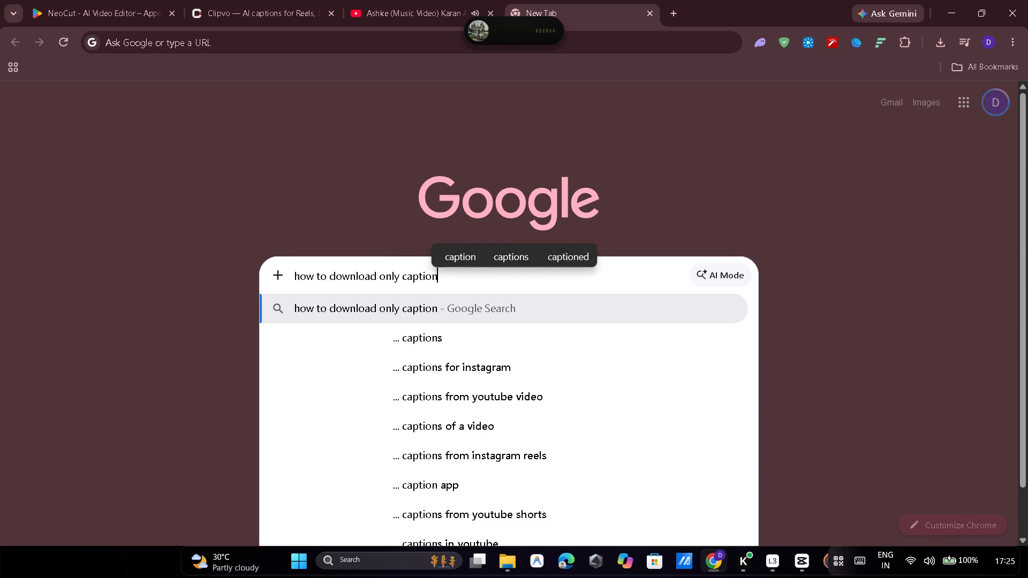
key(space)
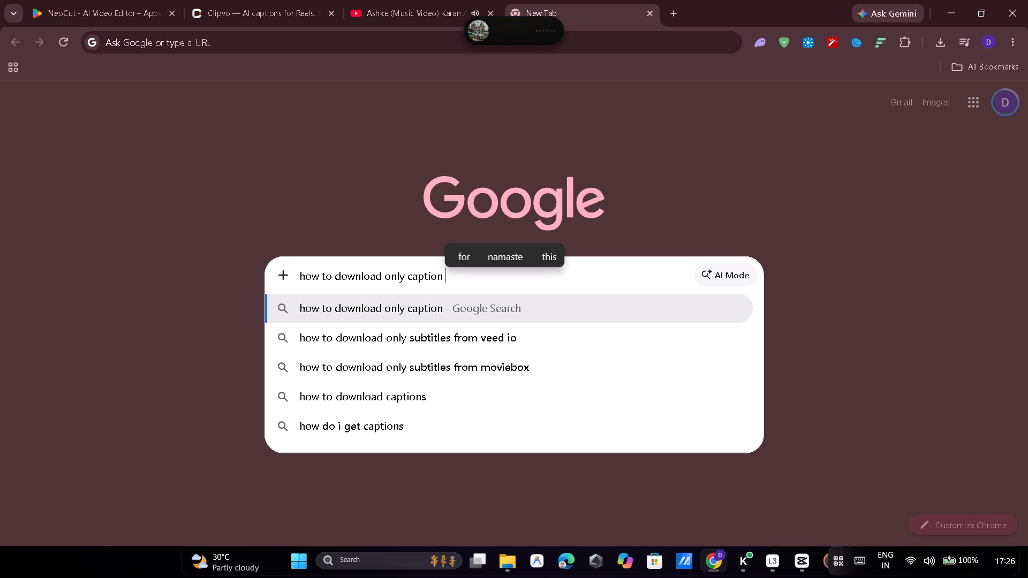
key(a)
key(n)
key(d)
key(space)
text(e)
key(s)
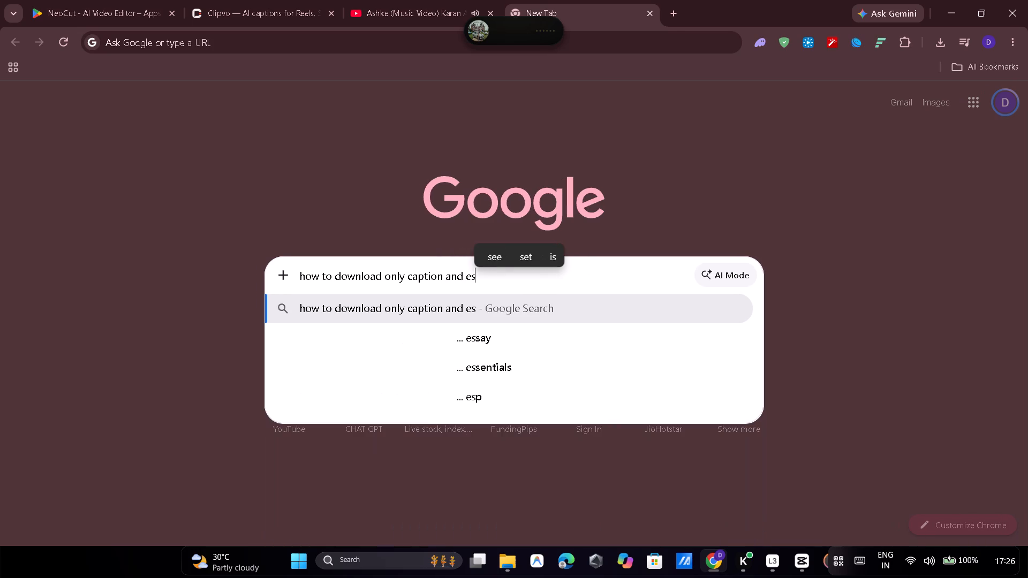
key(BackSpace)
key(x)
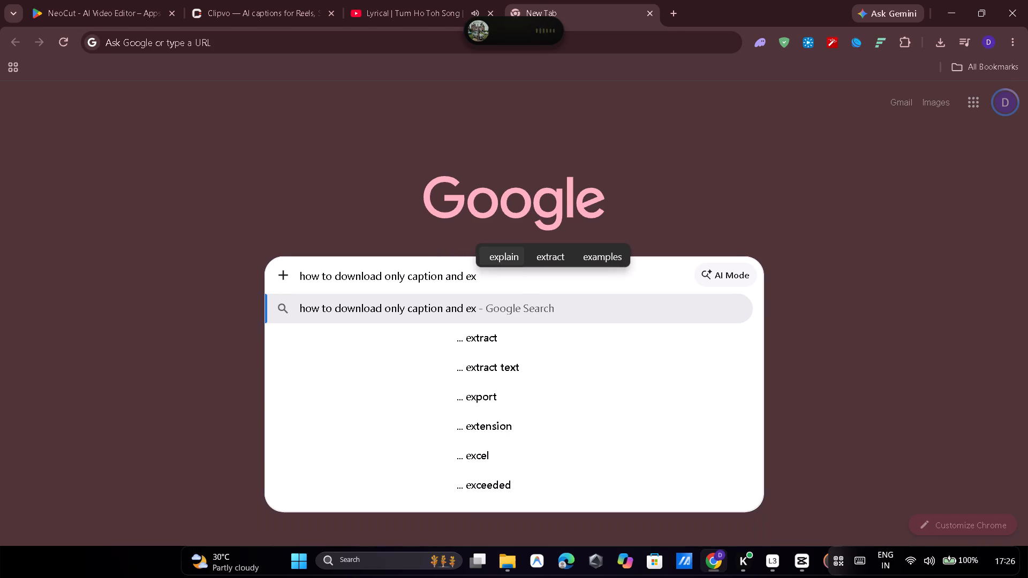
key(p)
text(ort)
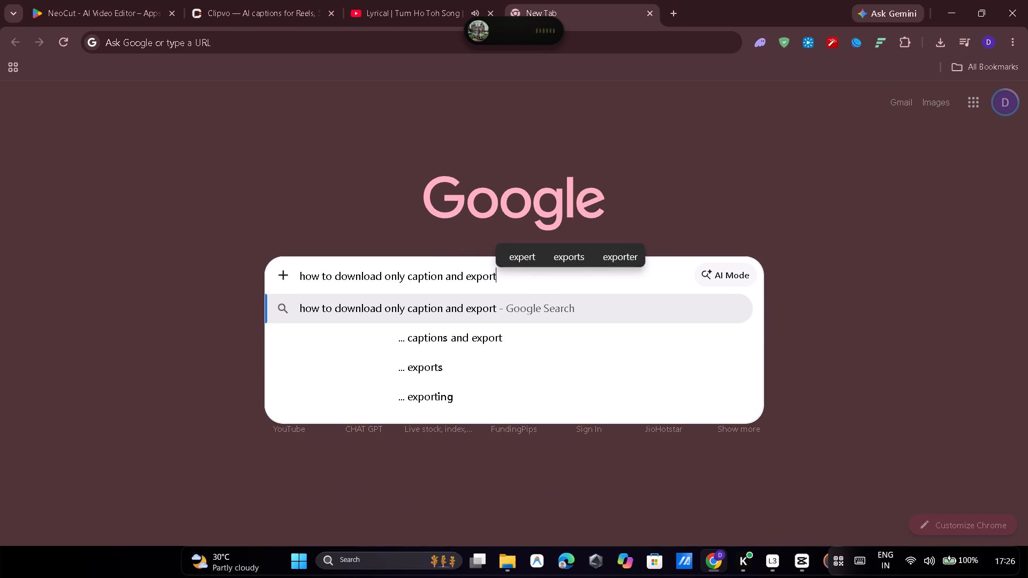
key(space)
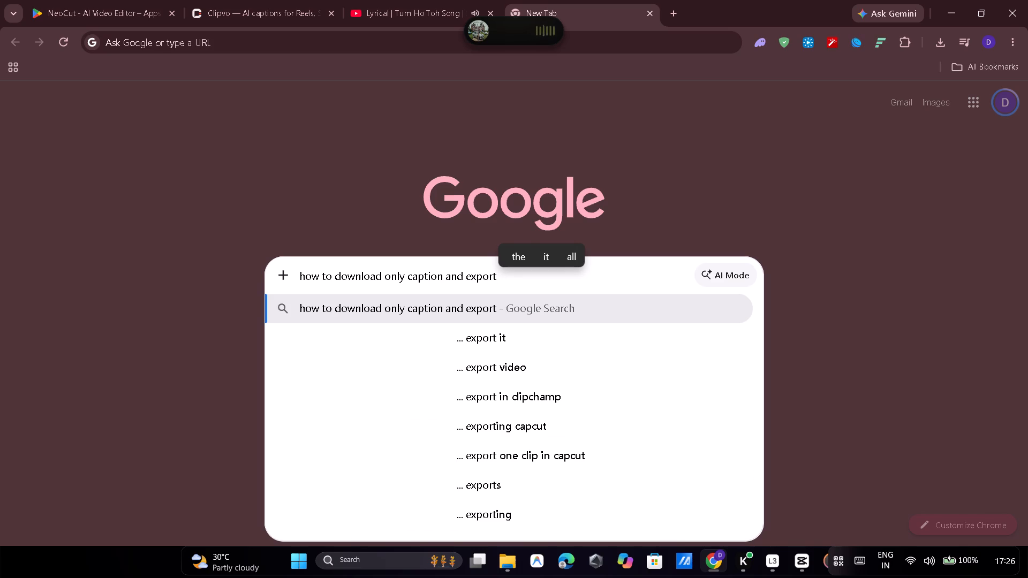
text(it to capci)
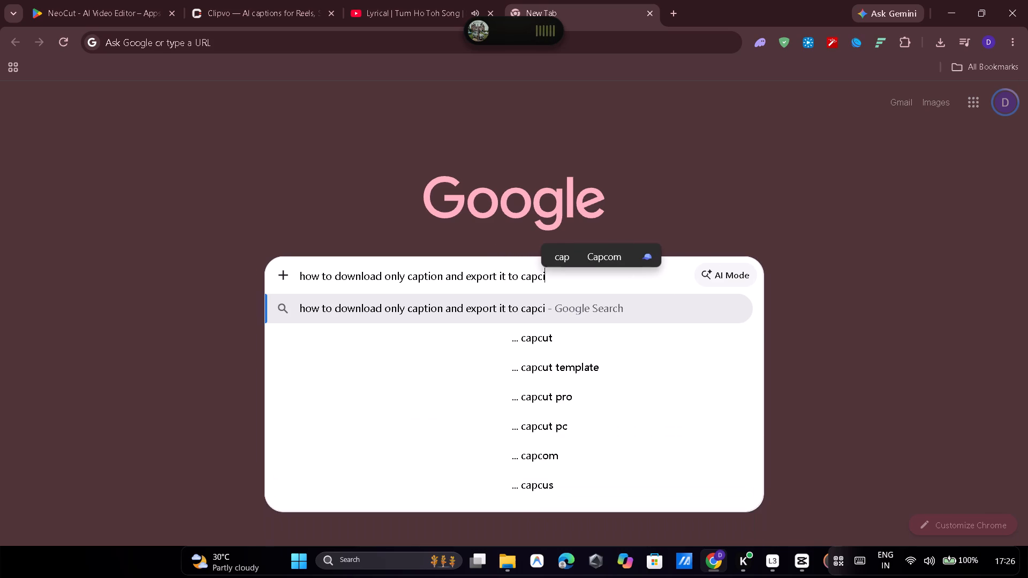
key(BackSpace)
text(ut)
key(apostrophe)
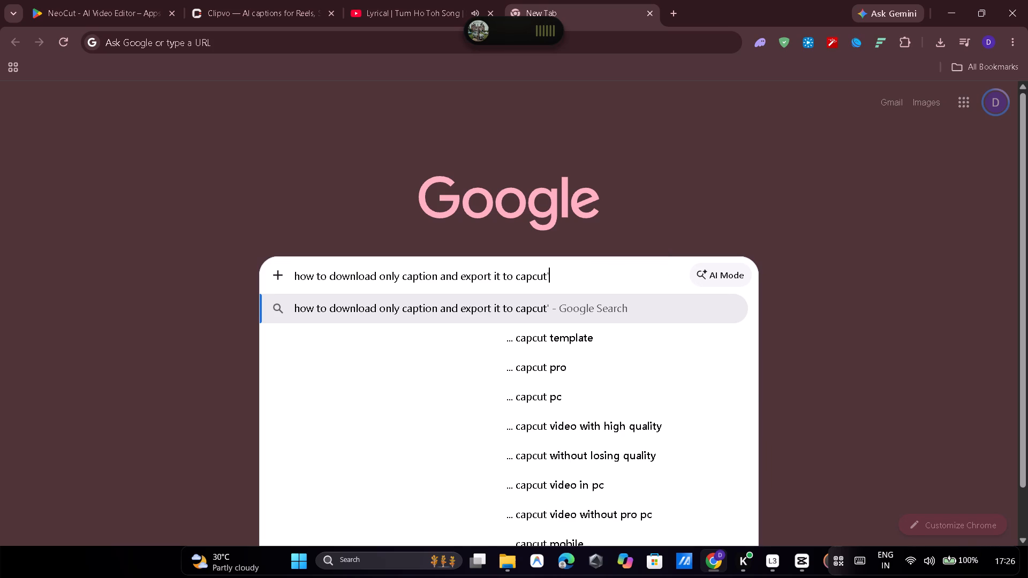
key(Return)
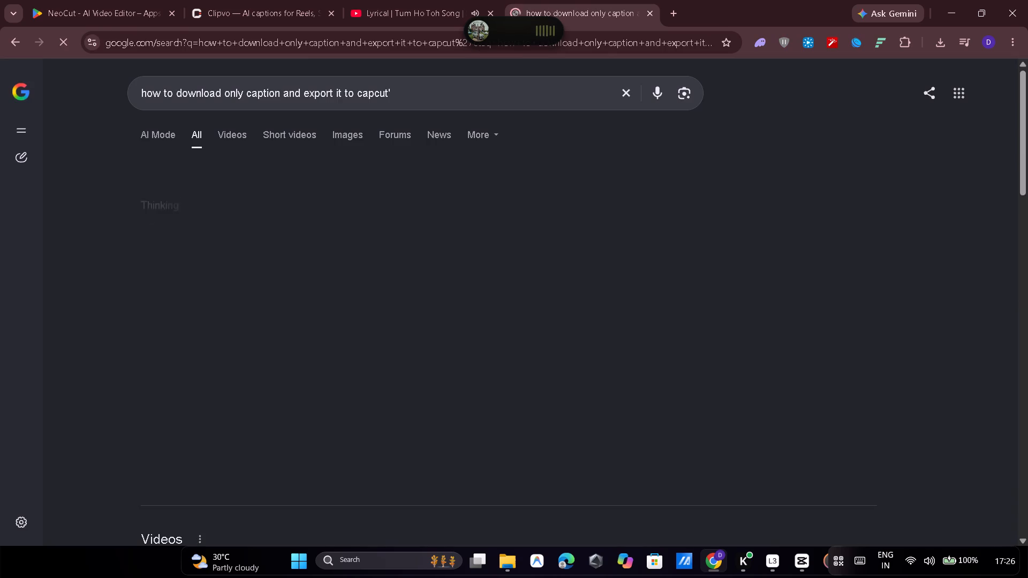
Read through the AI overview and search results for ways to export only captions and bring them into CapCut.
scroll(361, 383, down, 2)
scroll(367, 413, up, 1)
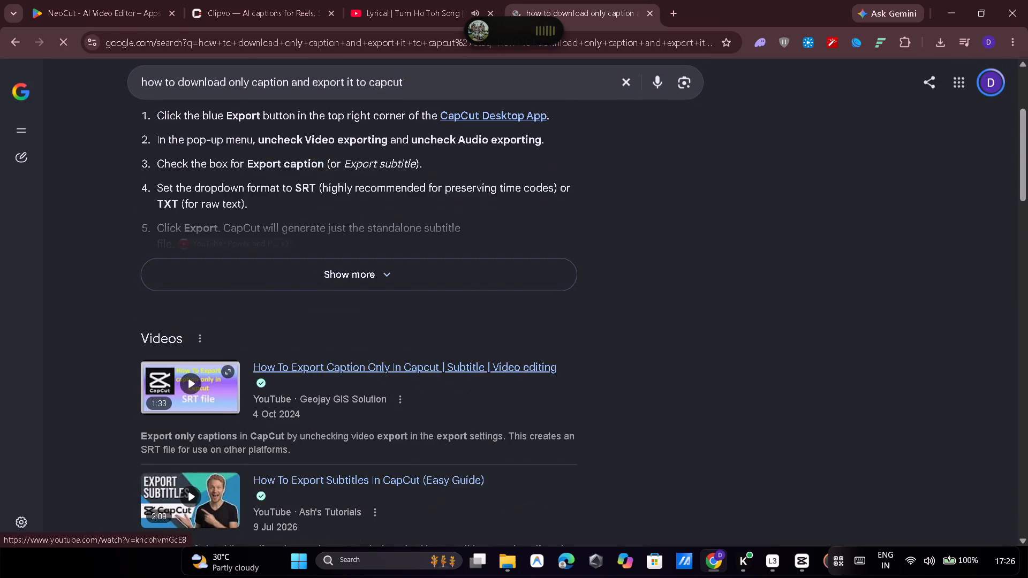
scroll(367, 413, up, 1)
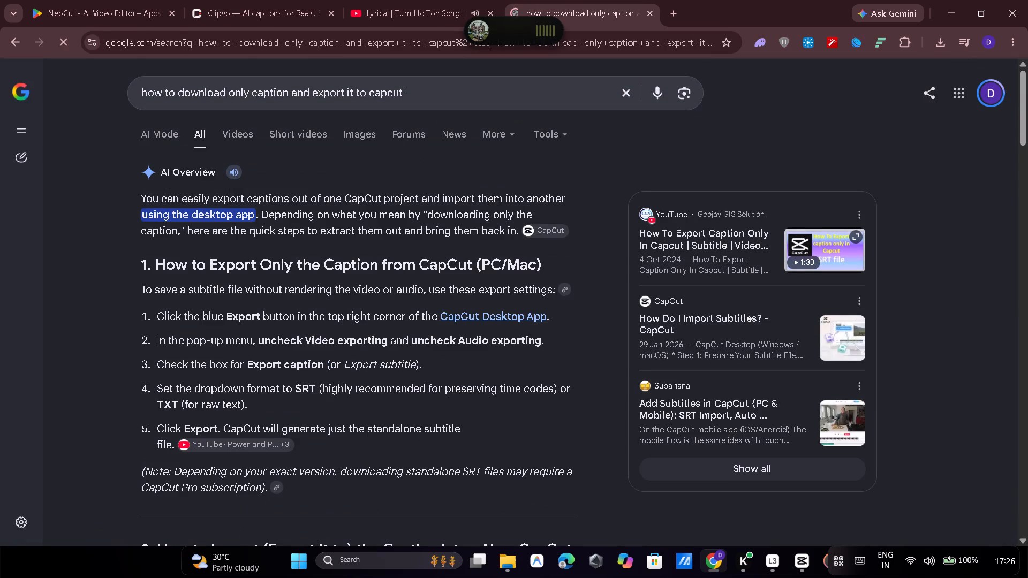
scroll(469, 460, down, 7)
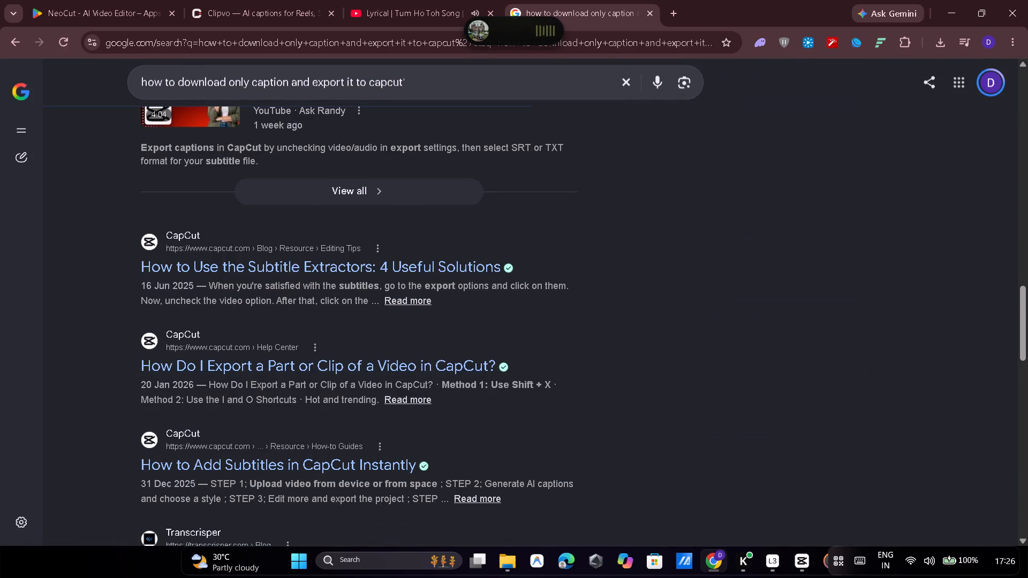
scroll(527, 327, down, 1)
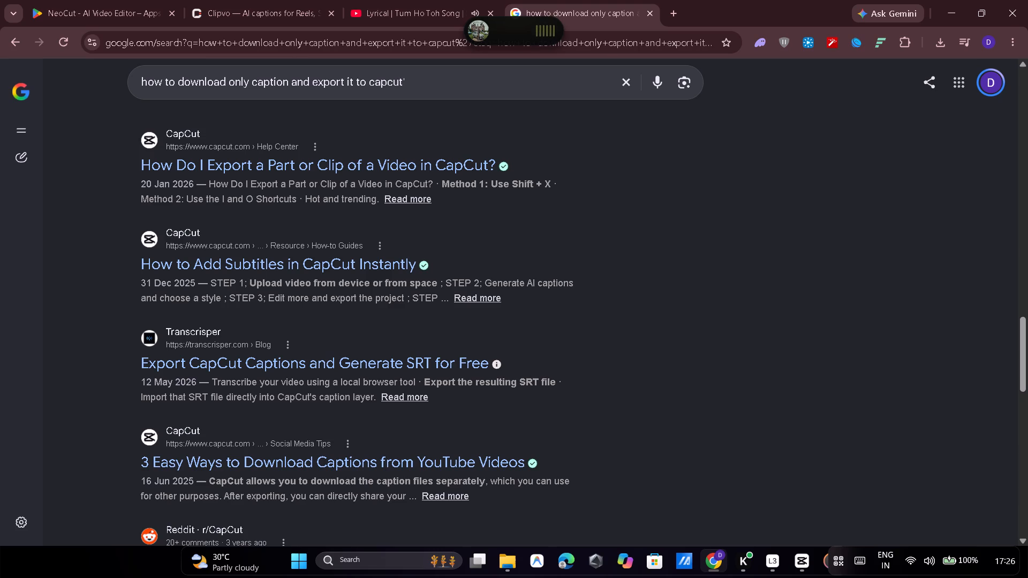
scroll(335, 447, down, 2)
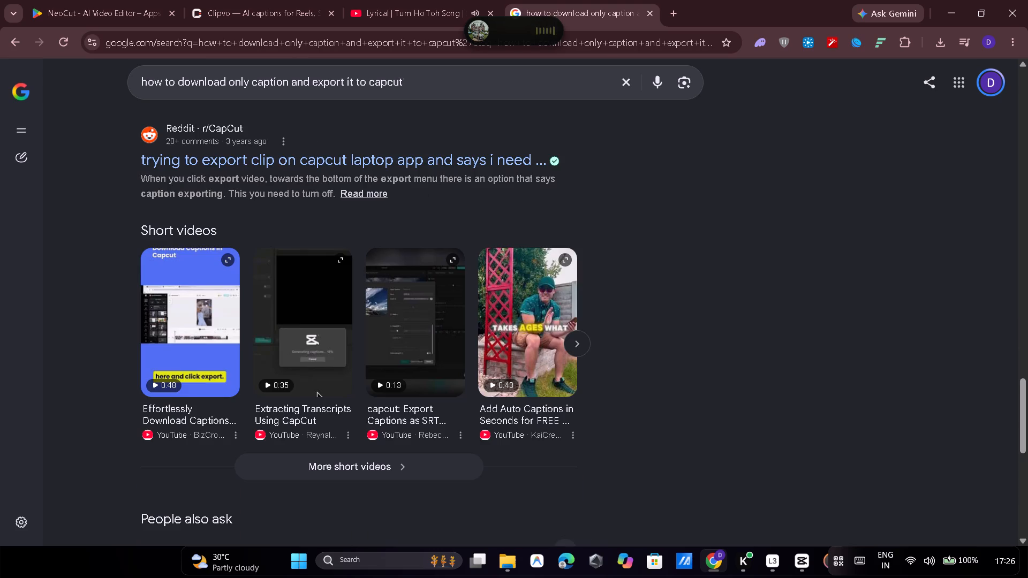
scroll(335, 447, down, 2)
scroll(335, 447, up, 9)
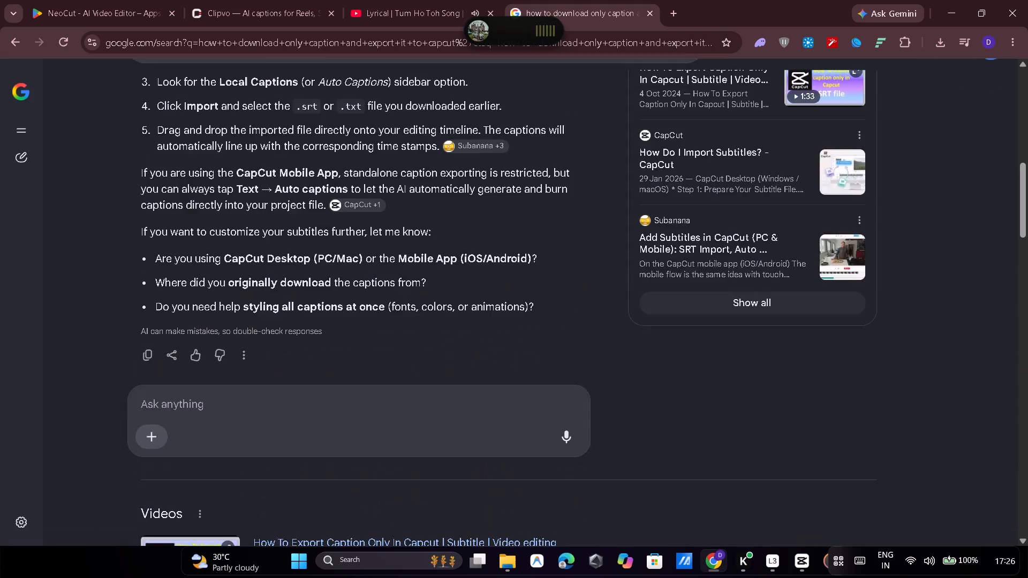
scroll(330, 424, up, 3)
scroll(332, 361, up, 5)
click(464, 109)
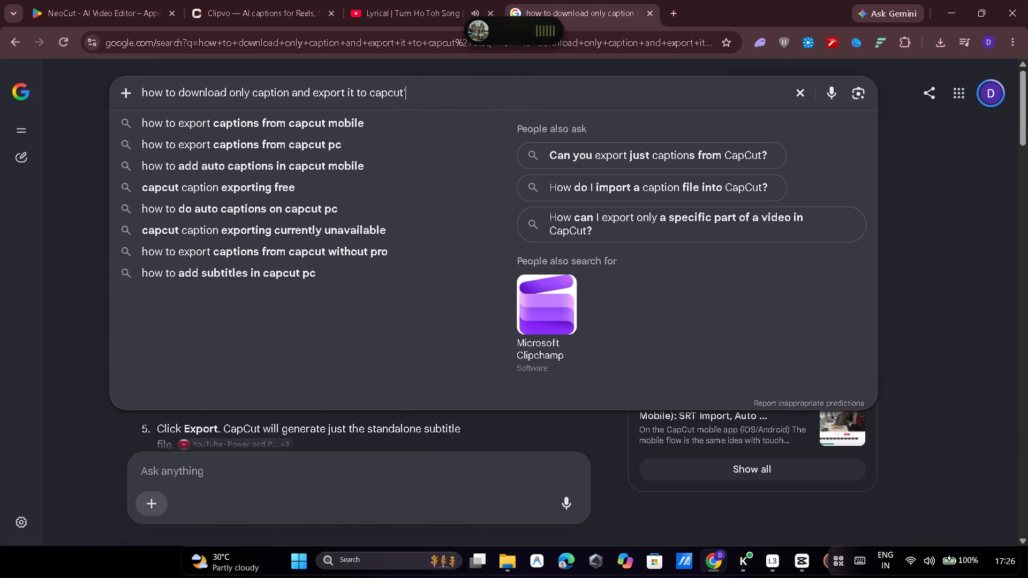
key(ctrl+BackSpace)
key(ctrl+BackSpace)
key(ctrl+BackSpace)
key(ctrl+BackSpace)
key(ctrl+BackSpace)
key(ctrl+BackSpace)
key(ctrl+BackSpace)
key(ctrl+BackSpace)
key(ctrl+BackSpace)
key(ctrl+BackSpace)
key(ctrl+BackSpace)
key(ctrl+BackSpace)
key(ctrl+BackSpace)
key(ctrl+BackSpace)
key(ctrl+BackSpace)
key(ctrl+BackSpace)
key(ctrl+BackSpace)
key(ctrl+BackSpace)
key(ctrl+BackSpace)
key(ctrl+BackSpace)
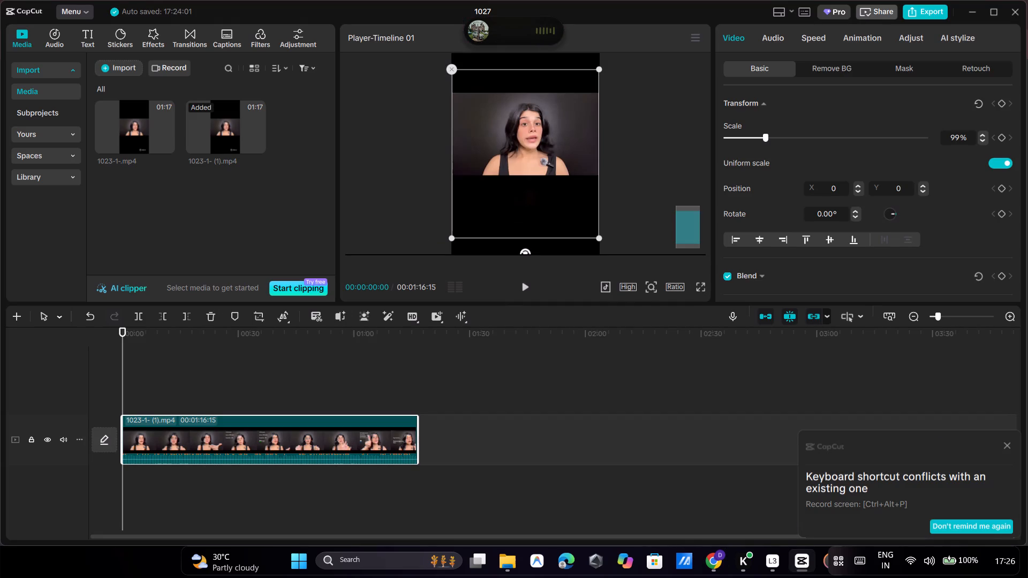
Switch to CapCut and crop the 1023-1- (1).mp4 clip to the black caption band below the speaker, excluding the clipvo watermark.
click(525, 284)
click(525, 284)
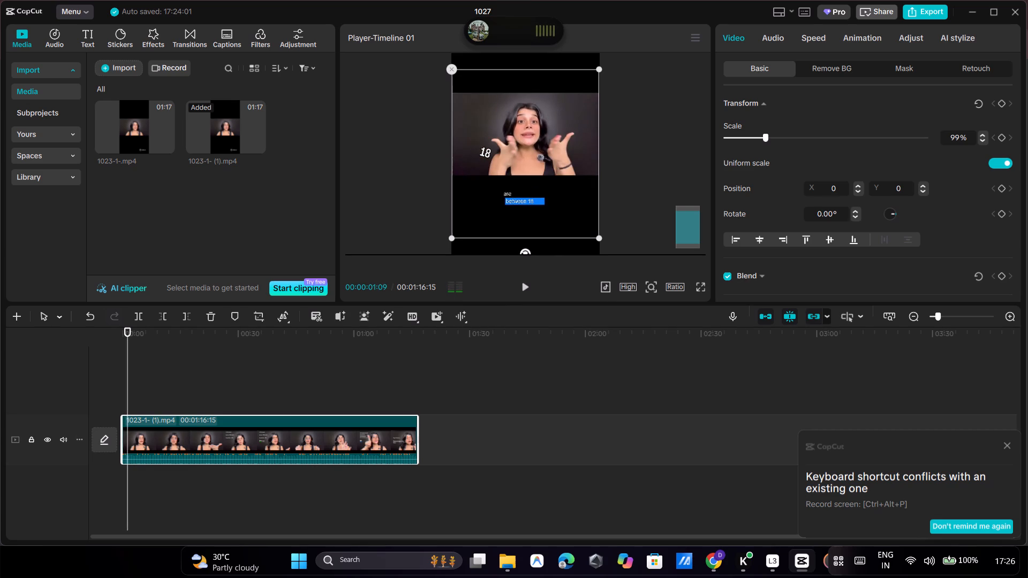
click(275, 314)
click(257, 315)
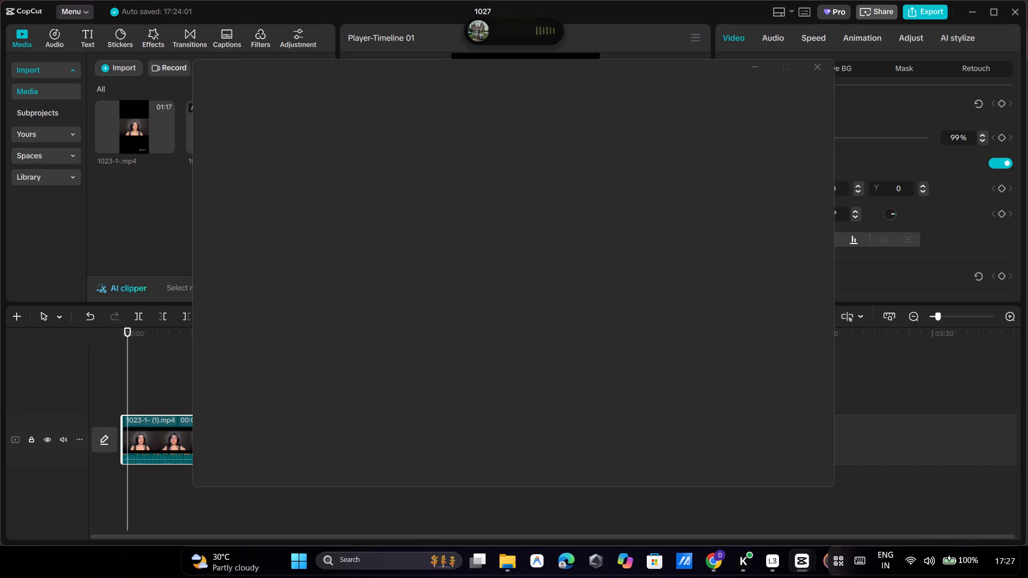
drag(515, 180, 527, 289)
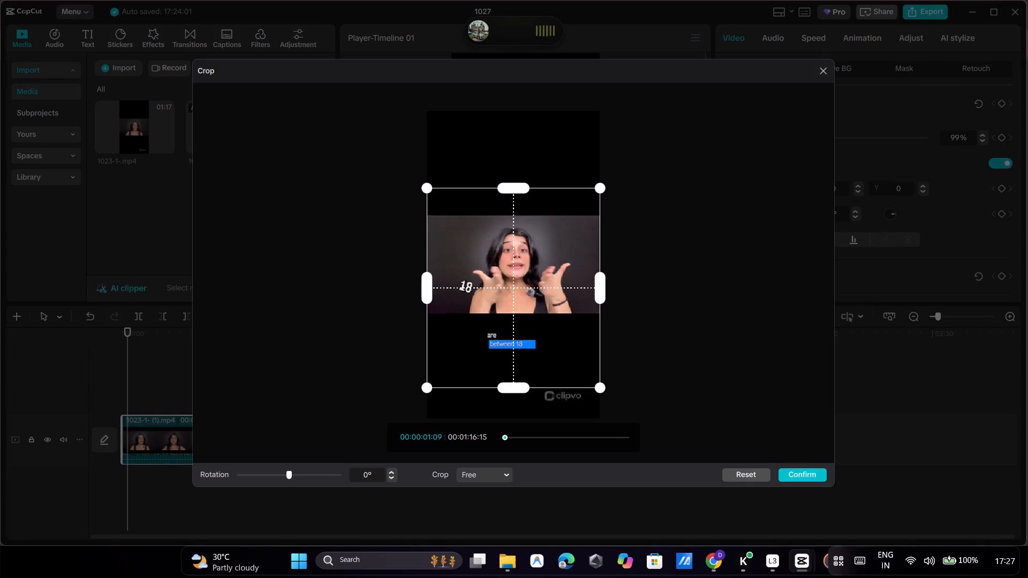
drag(504, 187, 511, 314)
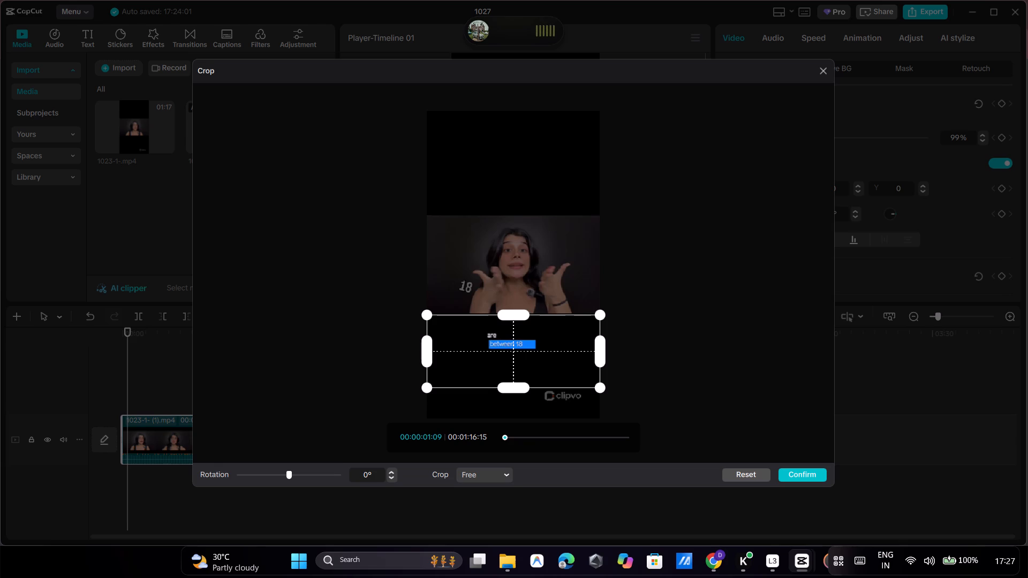
drag(511, 386, 511, 381)
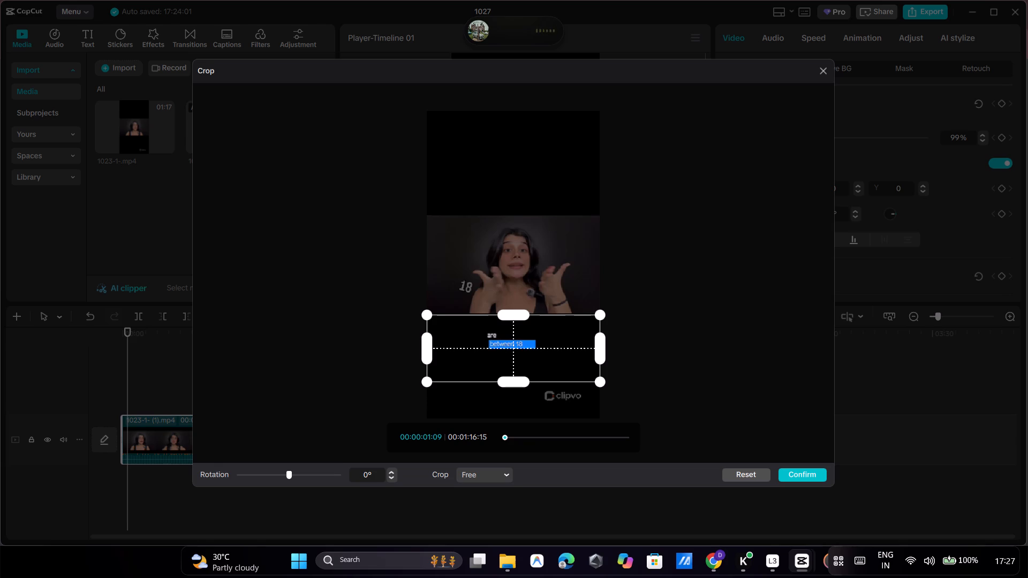
click(819, 471)
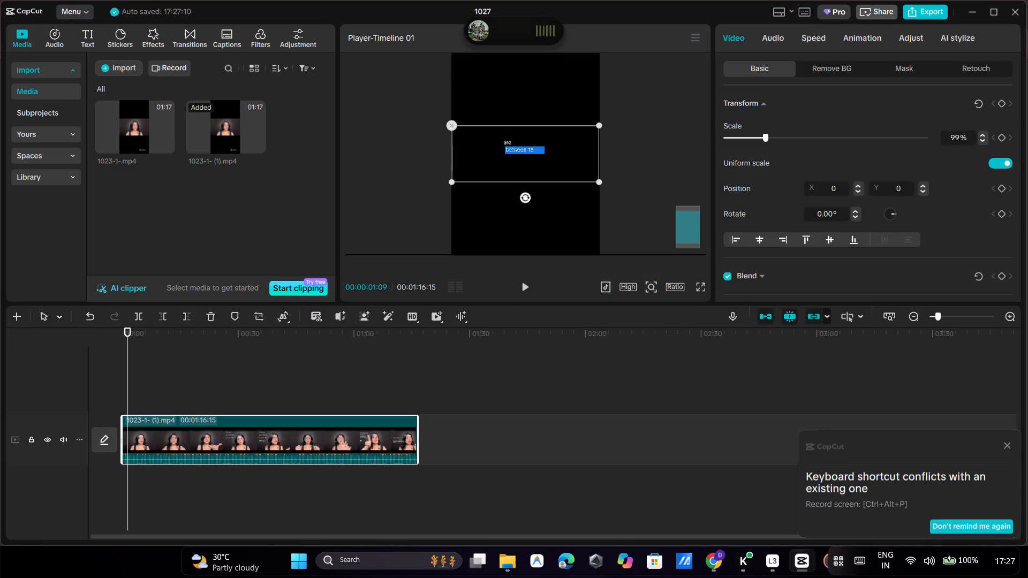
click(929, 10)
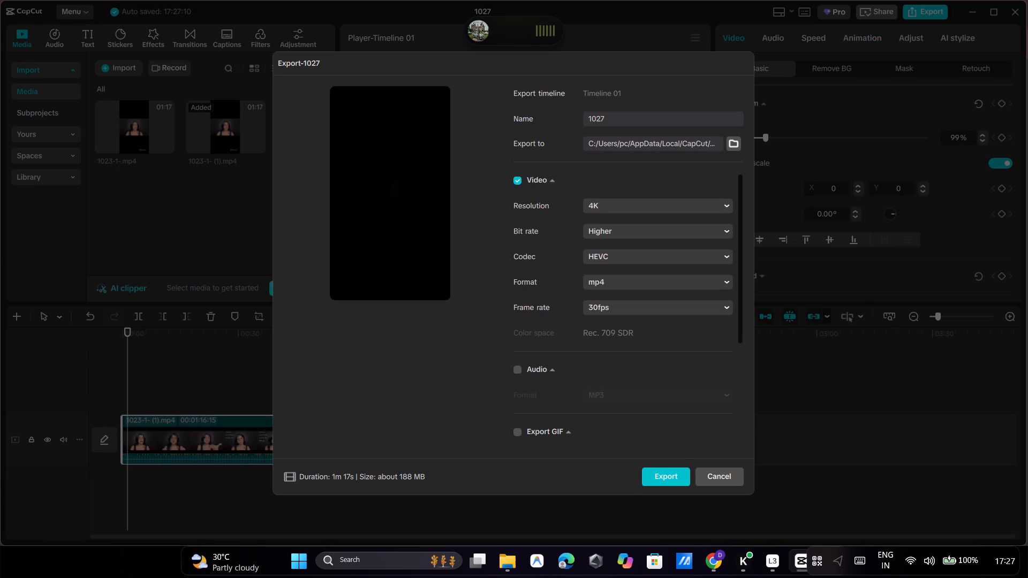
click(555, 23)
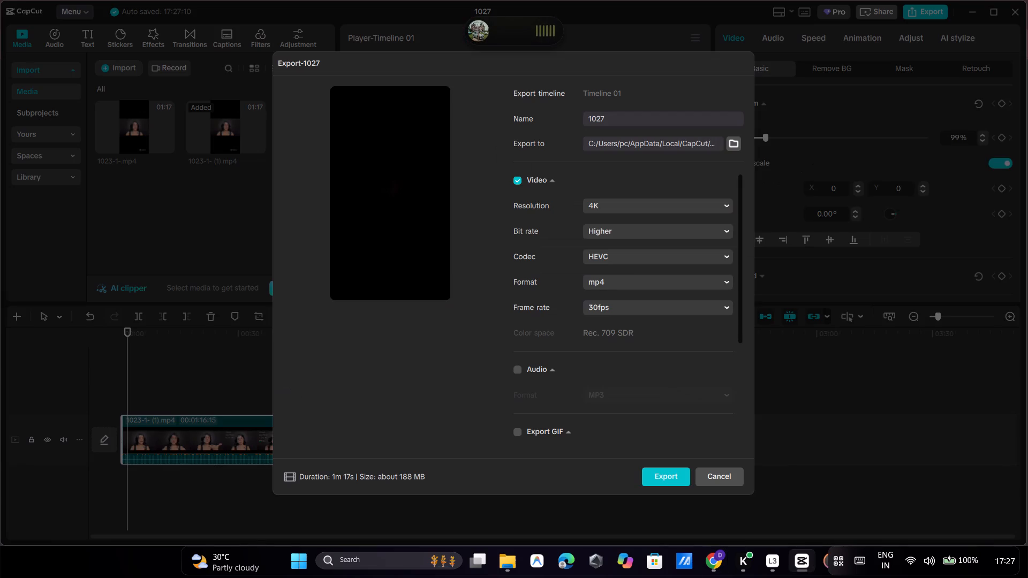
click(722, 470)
Play the cropped clip to check its captions and scale it down to 94%.
click(516, 285)
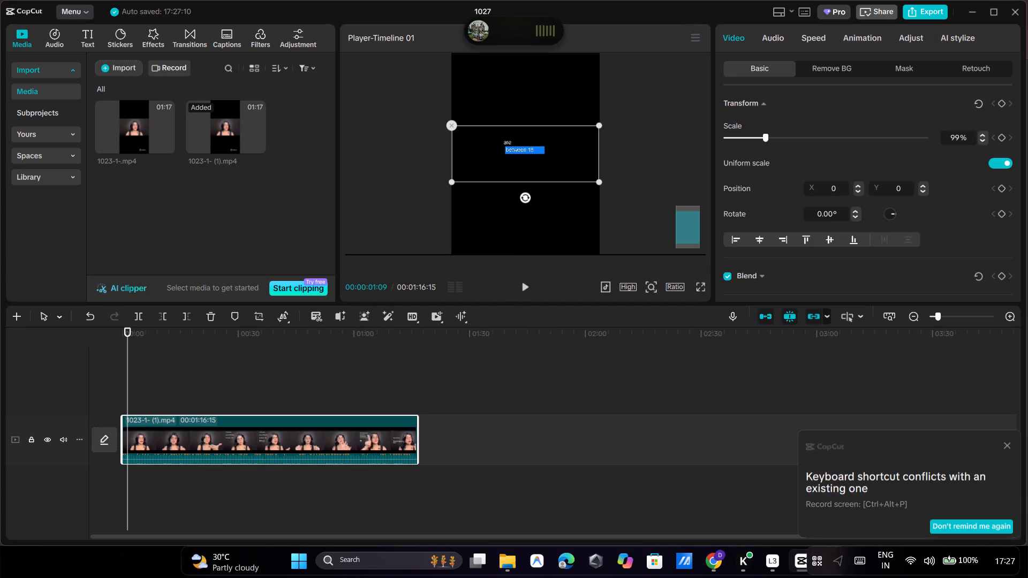
click(523, 284)
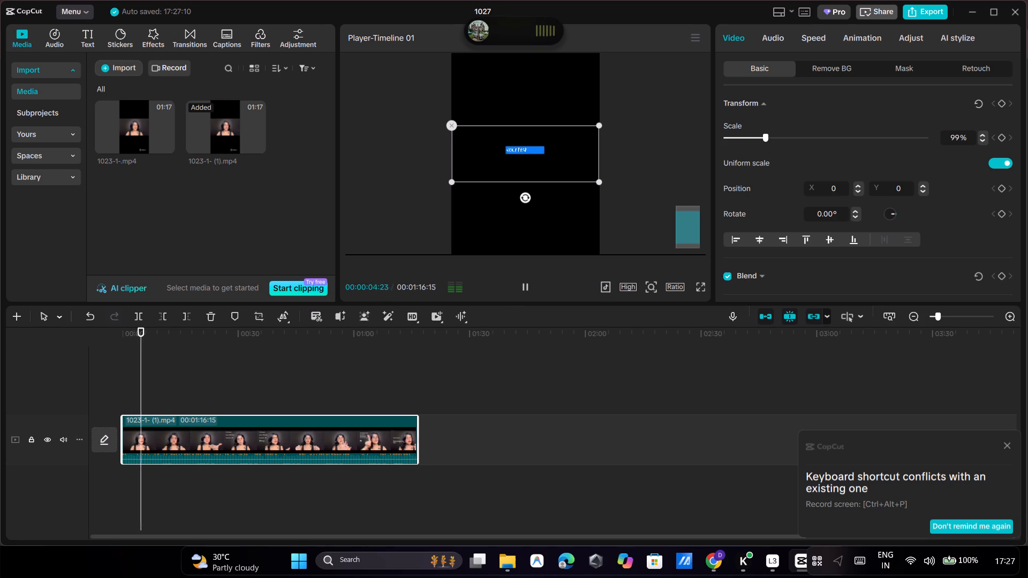
drag(598, 185, 582, 167)
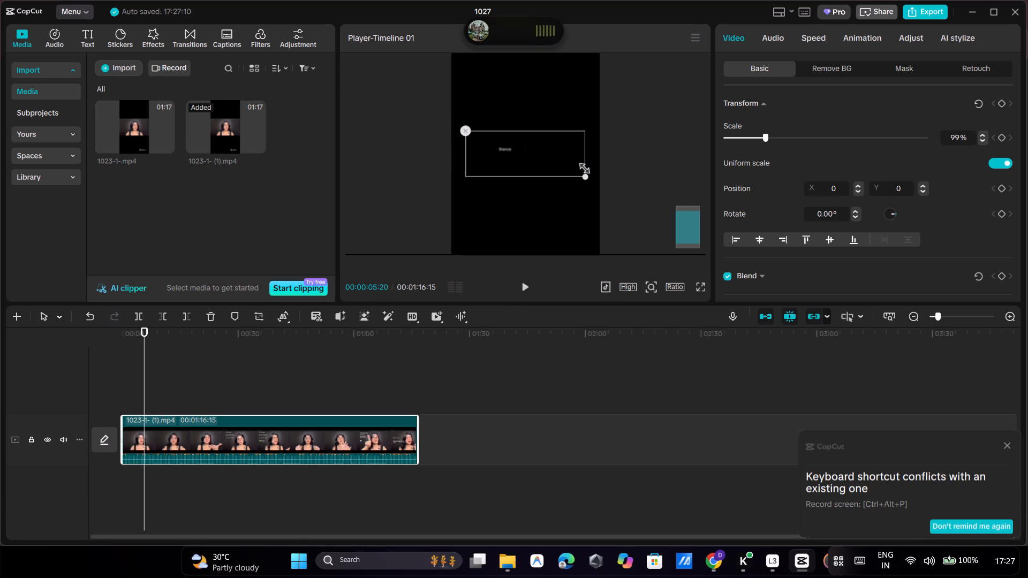
drag(582, 167, 595, 177)
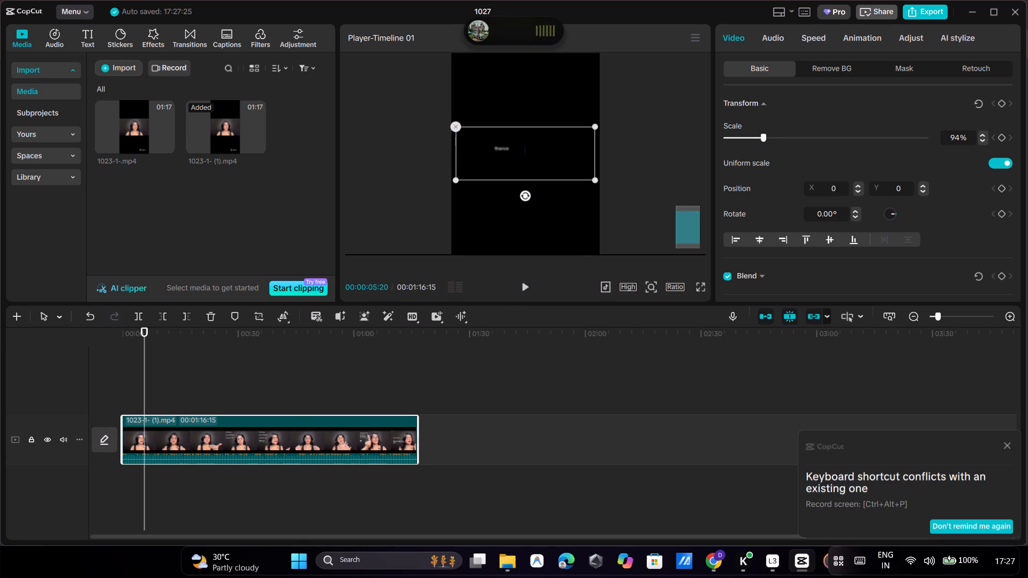
Tighten the clip's free crop around the captions by trimming both sides, and play the clip to check it.
click(259, 315)
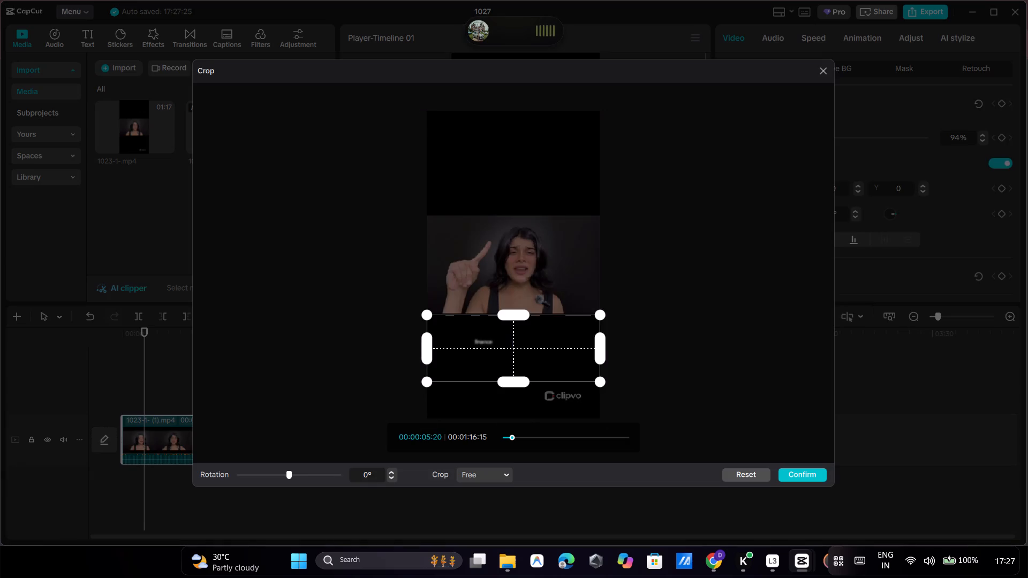
drag(512, 380, 512, 366)
drag(512, 378, 512, 371)
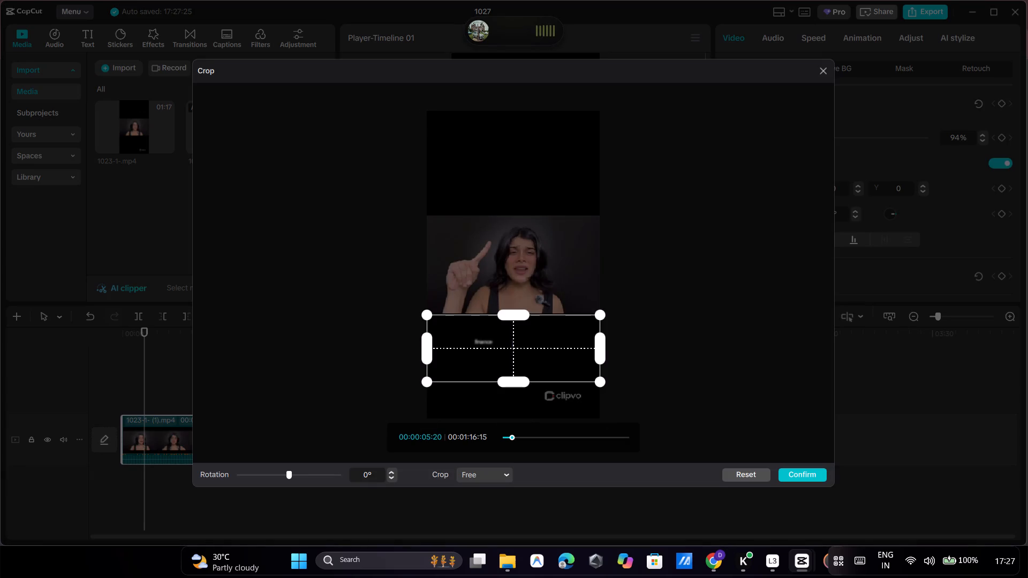
drag(512, 371, 512, 369)
click(512, 385)
drag(512, 383, 511, 371)
double_click(510, 374)
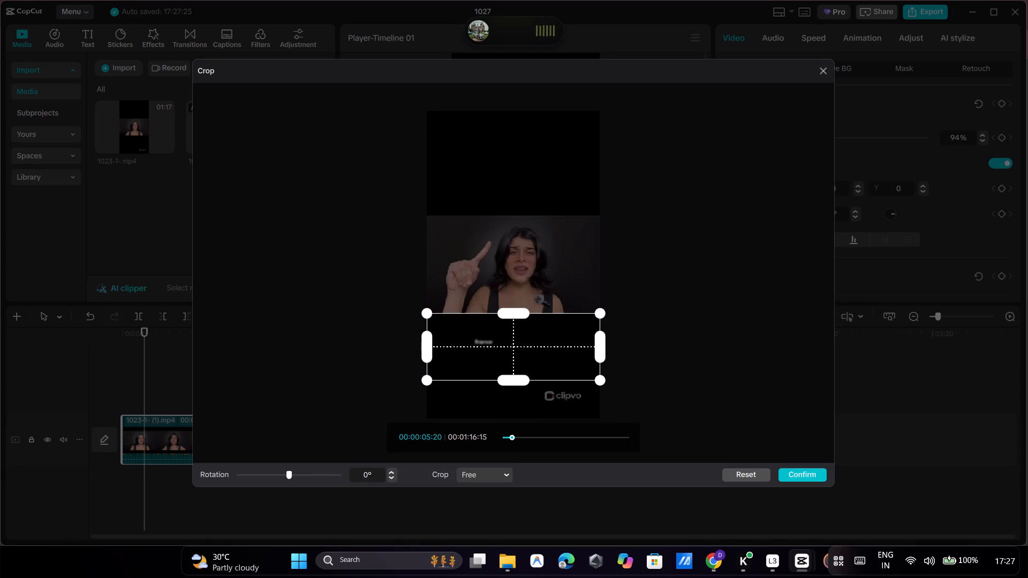
drag(502, 382, 505, 375)
click(428, 381)
drag(596, 379, 591, 376)
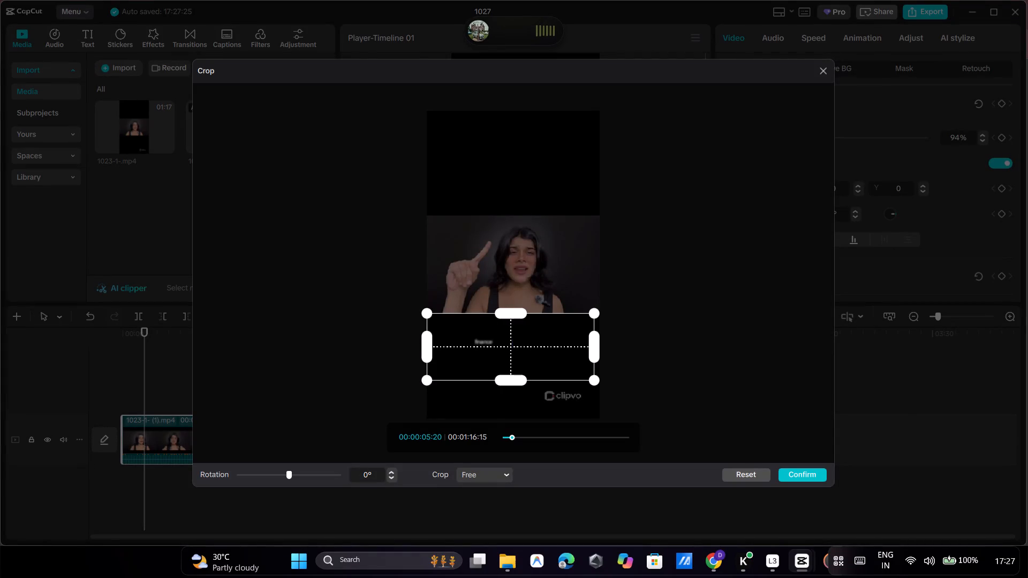
drag(508, 379, 508, 364)
drag(511, 384, 511, 346)
drag(511, 315, 512, 338)
drag(512, 338, 512, 342)
drag(508, 377, 508, 361)
drag(508, 361, 508, 351)
drag(556, 337, 559, 343)
drag(559, 341, 557, 336)
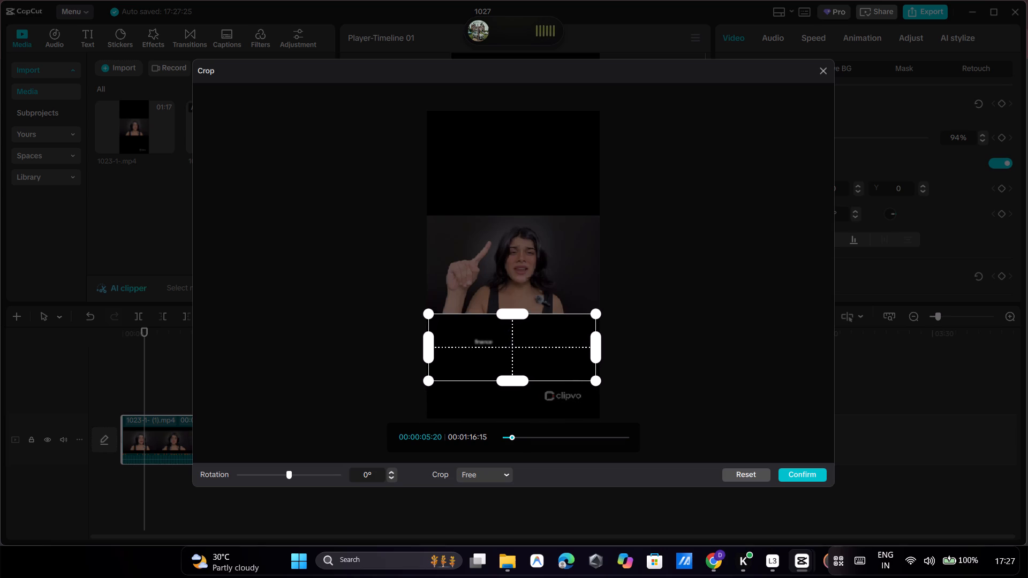
drag(594, 376, 565, 363)
drag(425, 346, 437, 348)
click(791, 469)
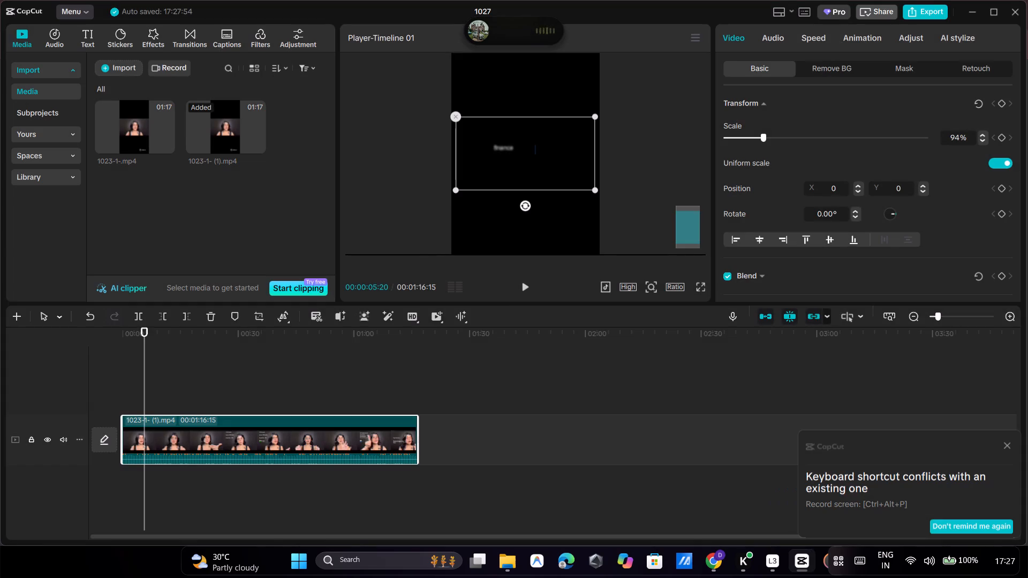
click(527, 293)
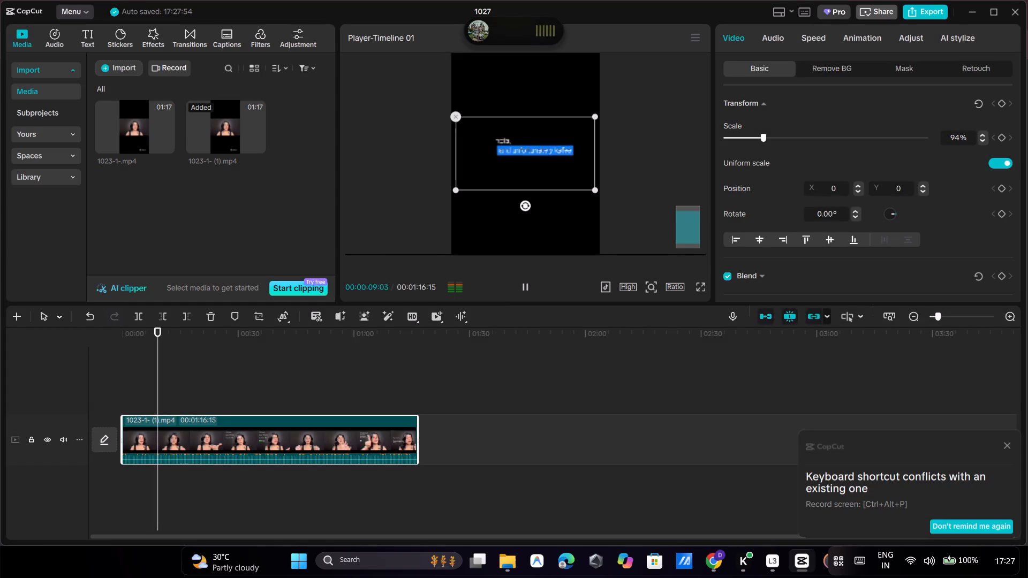
Export the caption-only video as 1027 in 4K, HEVC, mp4 at 30fps, and dismiss the sharing options.
click(914, 6)
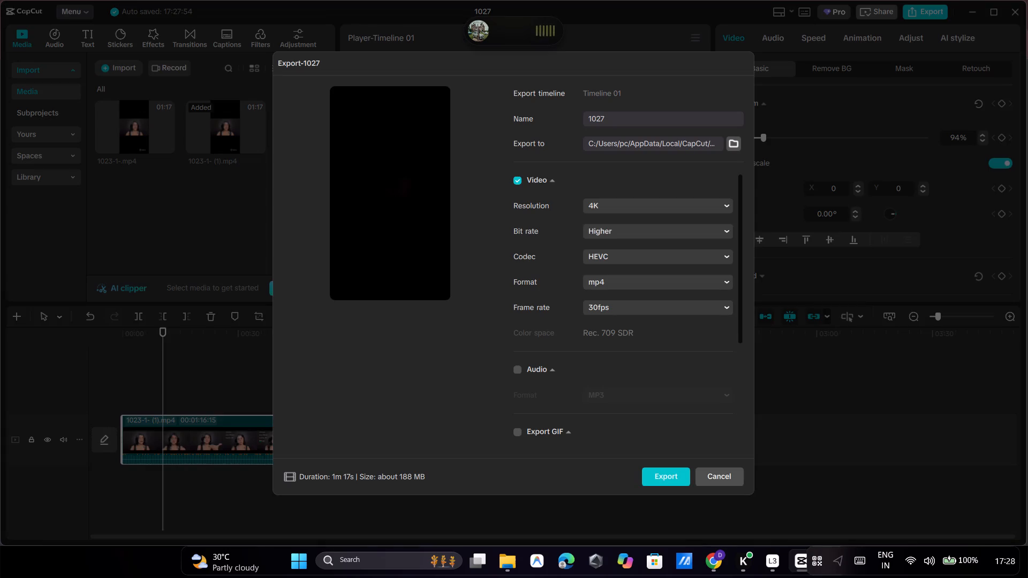
click(671, 474)
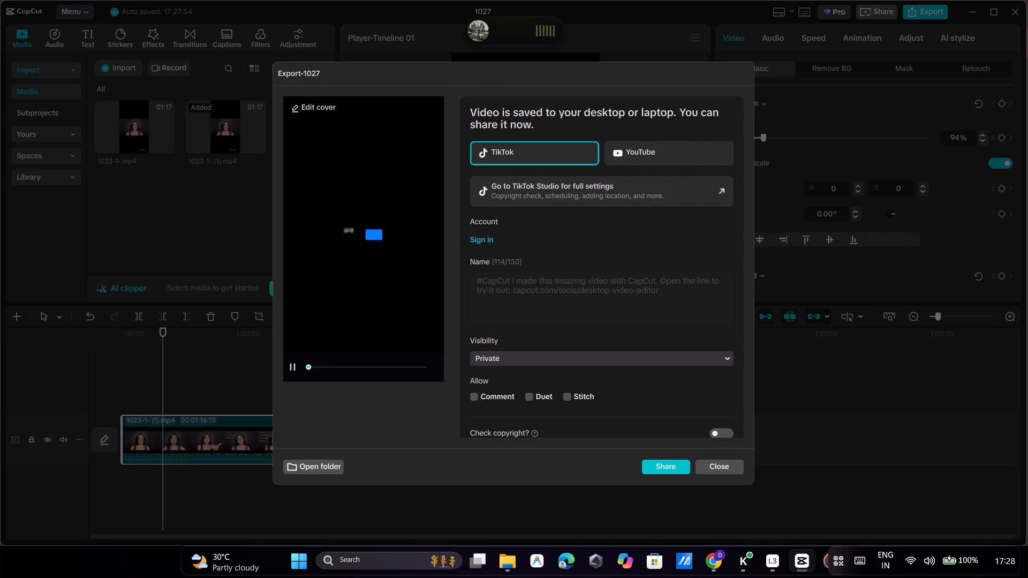
click(720, 474)
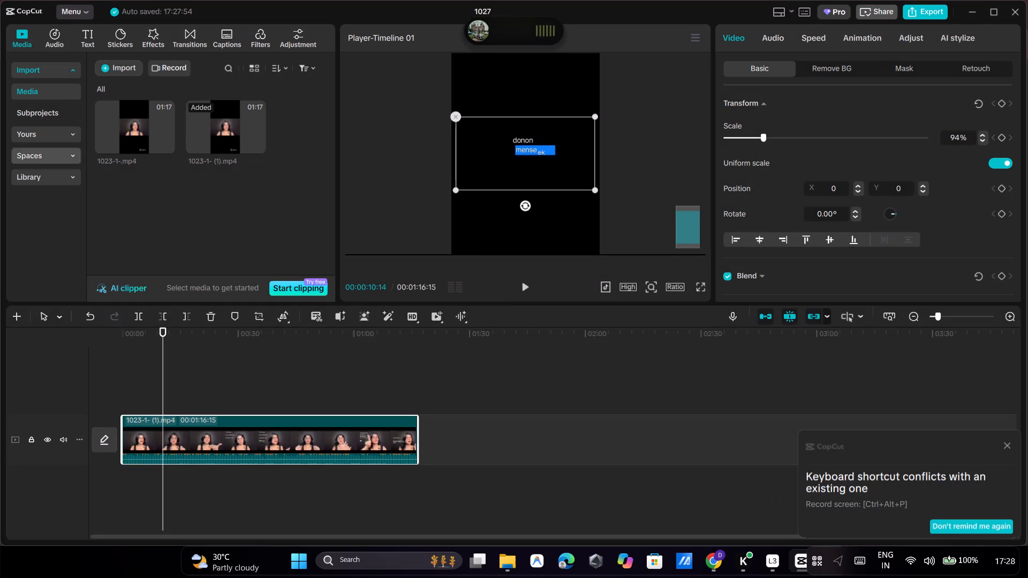
Leave the 1027 project and return to the CapCut home page.
click(84, 9)
click(83, 159)
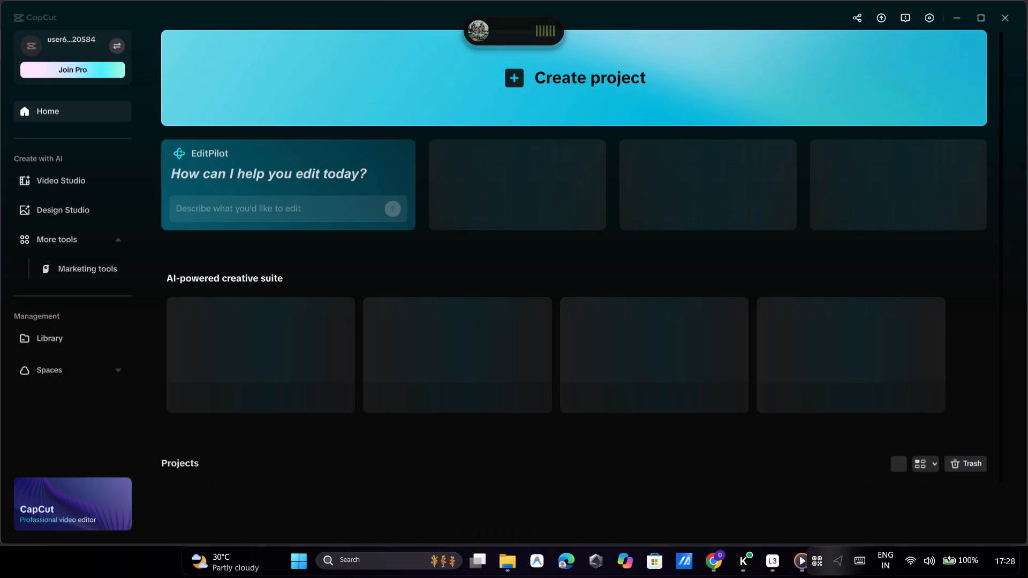
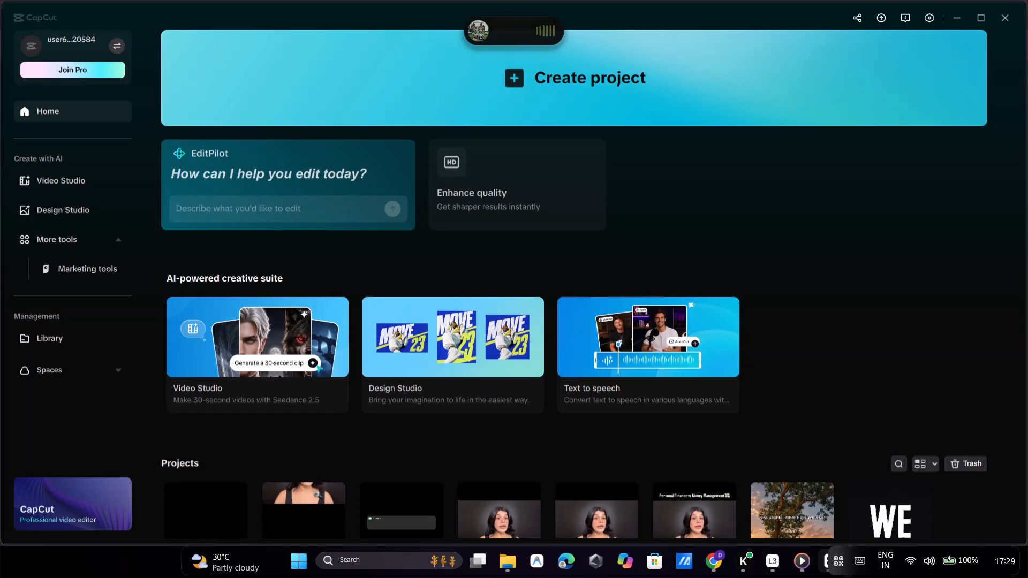
Open the 1025 (1) project from the recent projects.
click(303, 509)
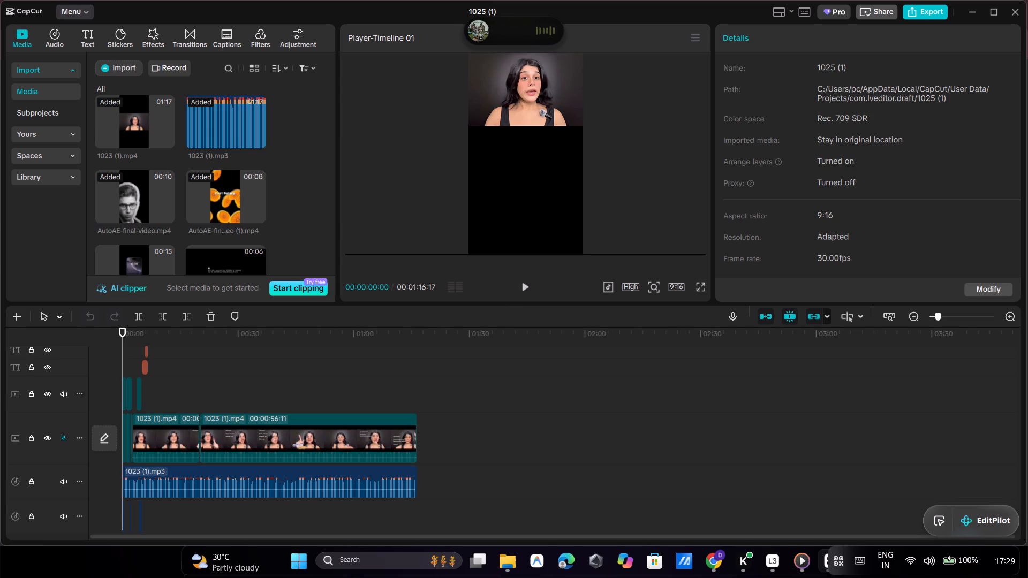
Import the 1027.mp4 caption video from the Videos folder into the project media.
scroll(352, 388, right, 1)
ctrl+scroll(370, 401, up, 12)
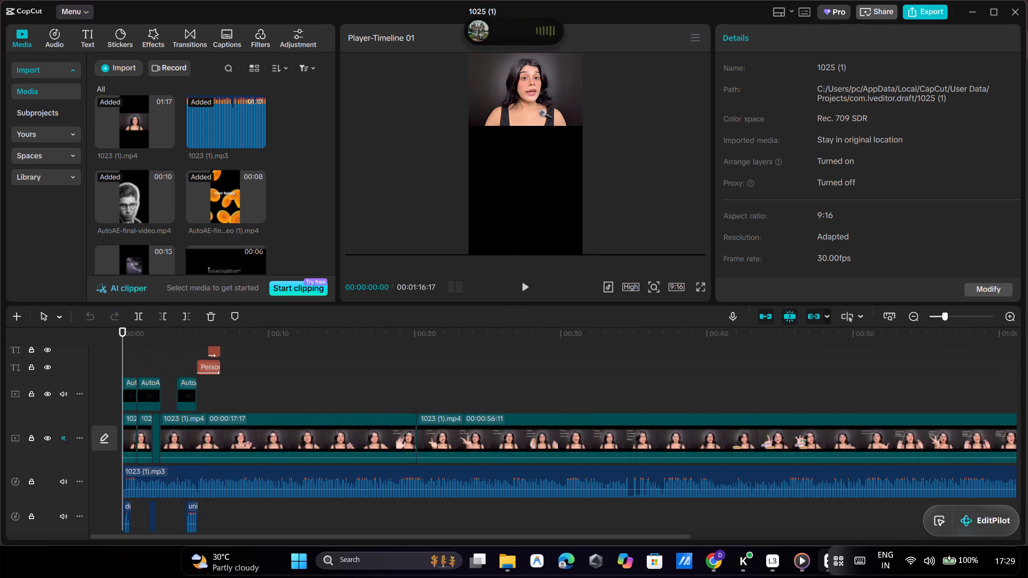
ctrl+scroll(370, 401, up, 9)
ctrl+scroll(192, 58, up, 1)
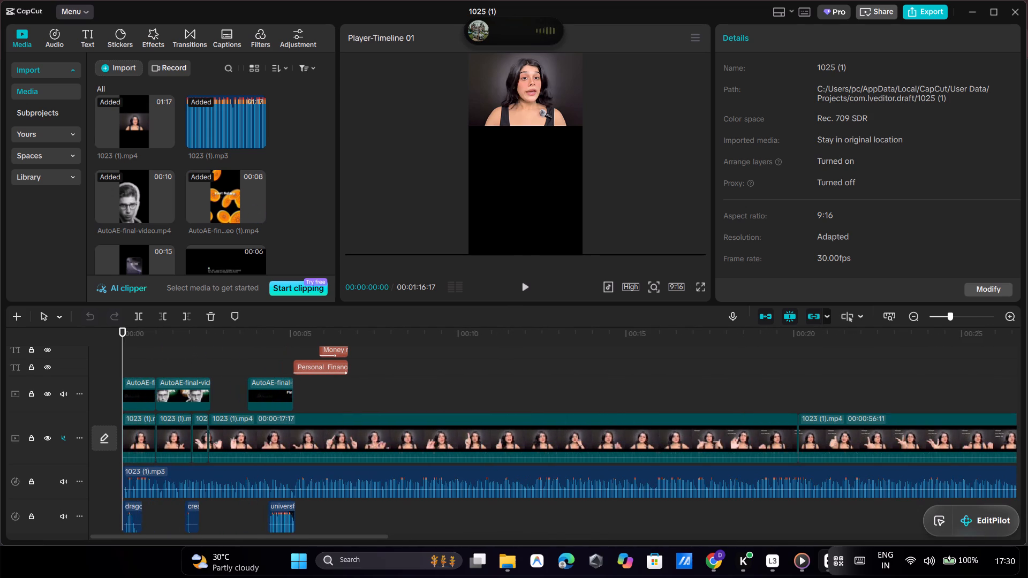
ctrl+click(132, 70)
click(168, 95)
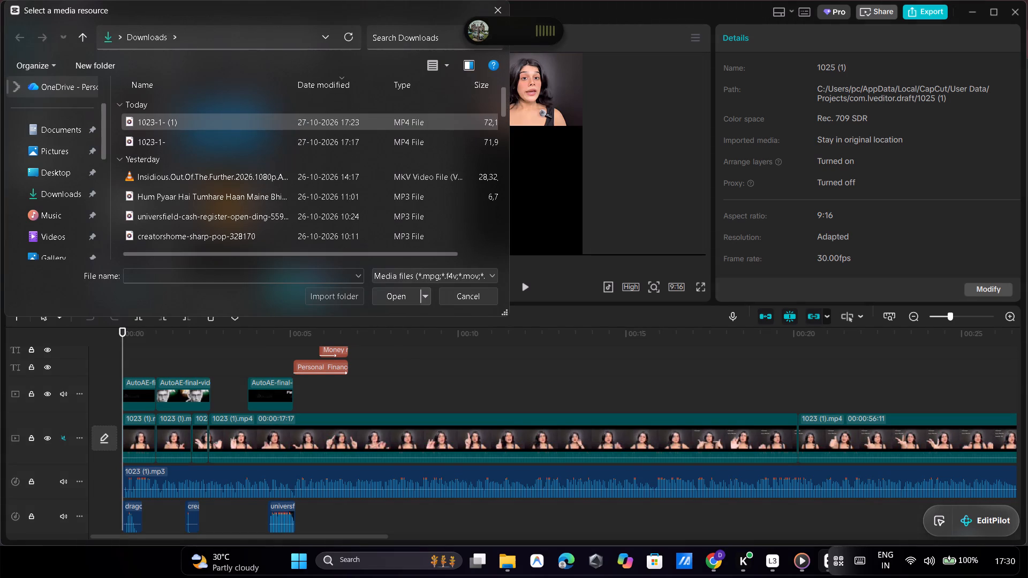
scroll(65, 232, down, 1)
click(64, 177)
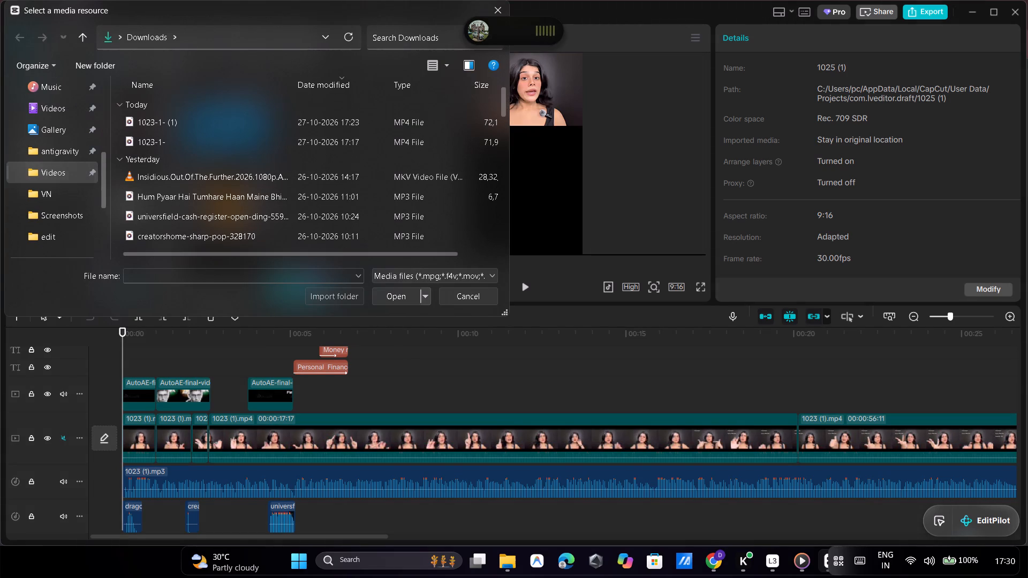
double_click(179, 208)
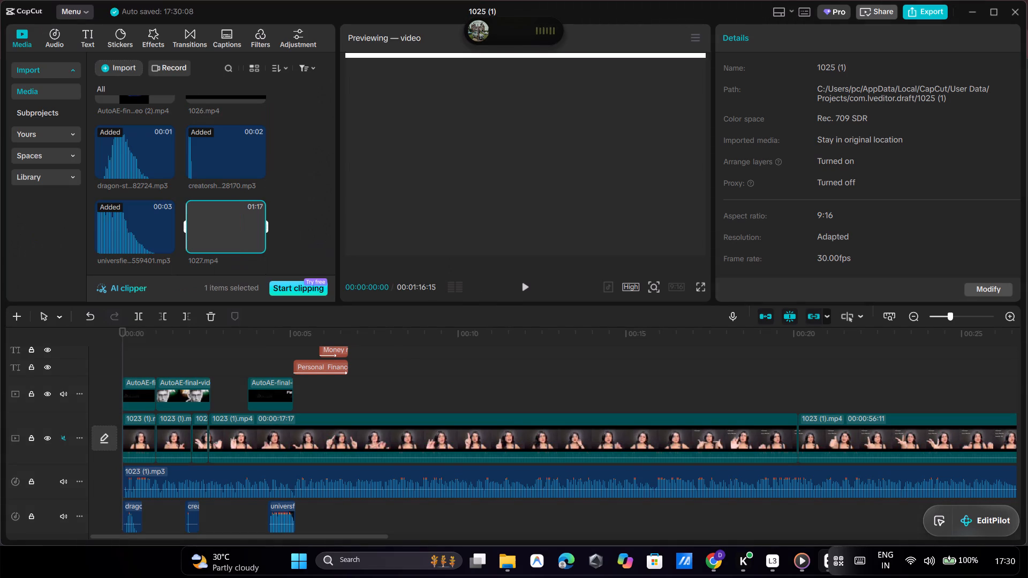
Place 1027.mp4 at the timeline start on a new track between the main video and the AutoAE overlays, and play it.
drag(226, 232, 147, 407)
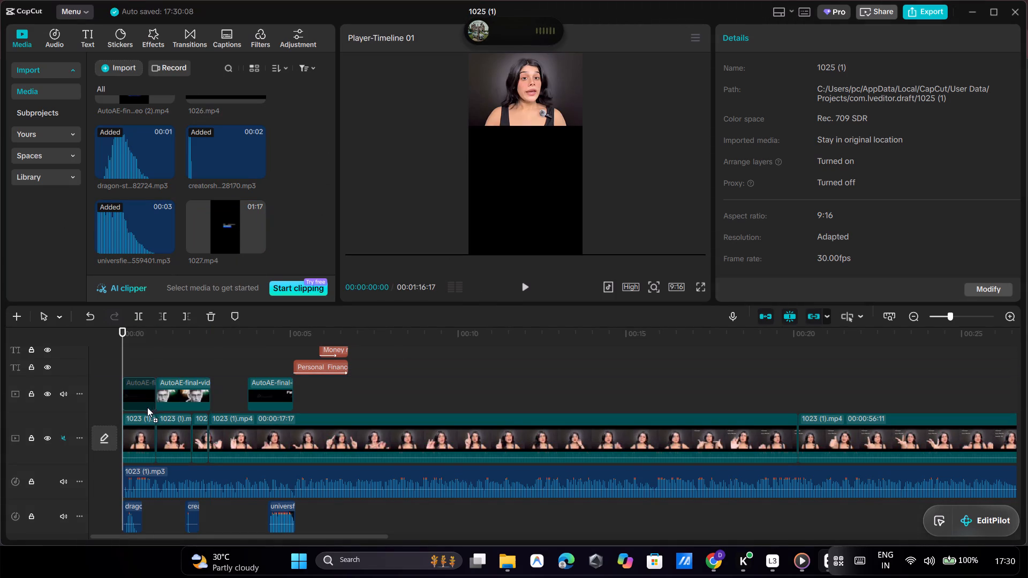
drag(147, 407, 93, 414)
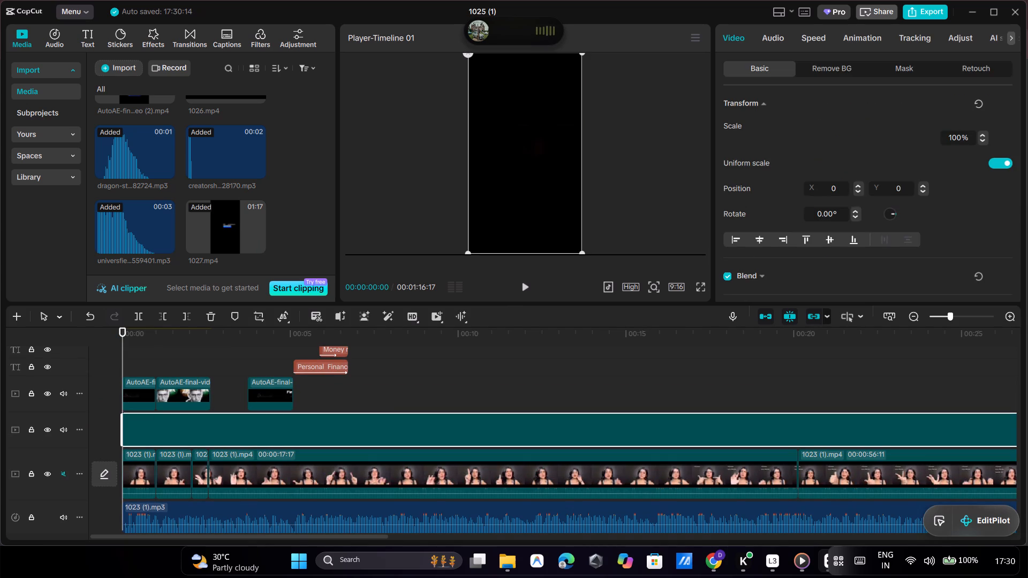
click(528, 289)
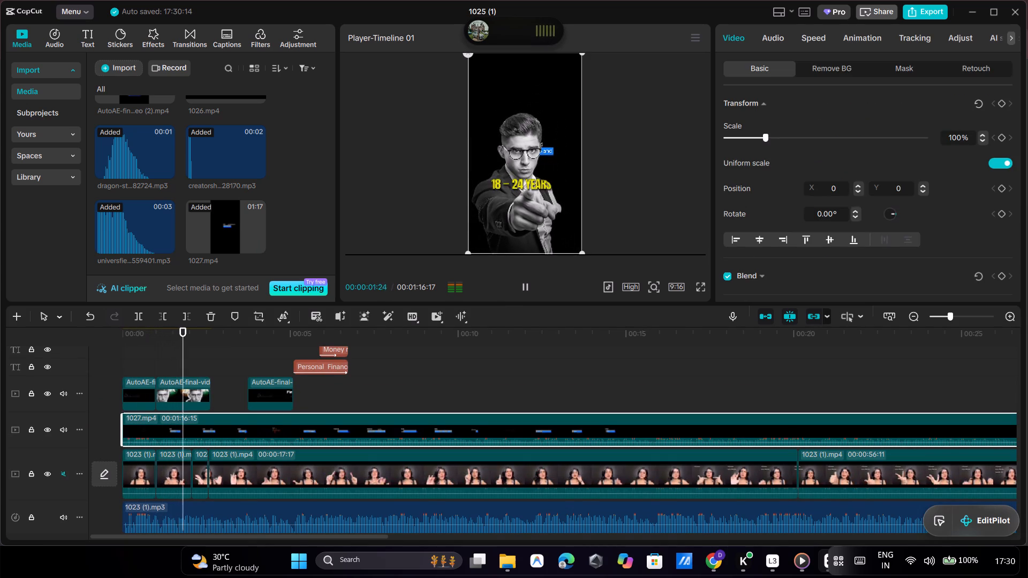
click(523, 288)
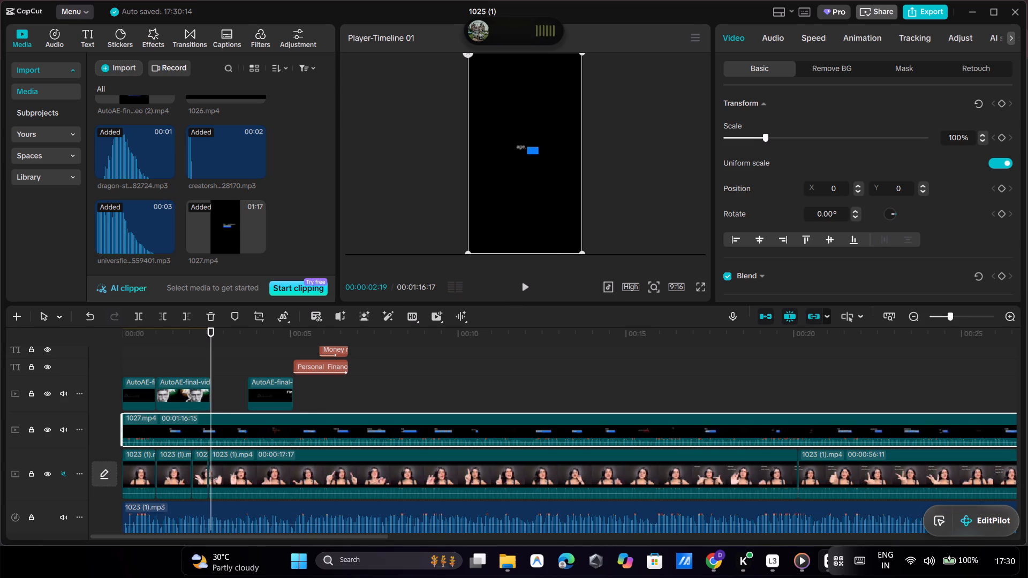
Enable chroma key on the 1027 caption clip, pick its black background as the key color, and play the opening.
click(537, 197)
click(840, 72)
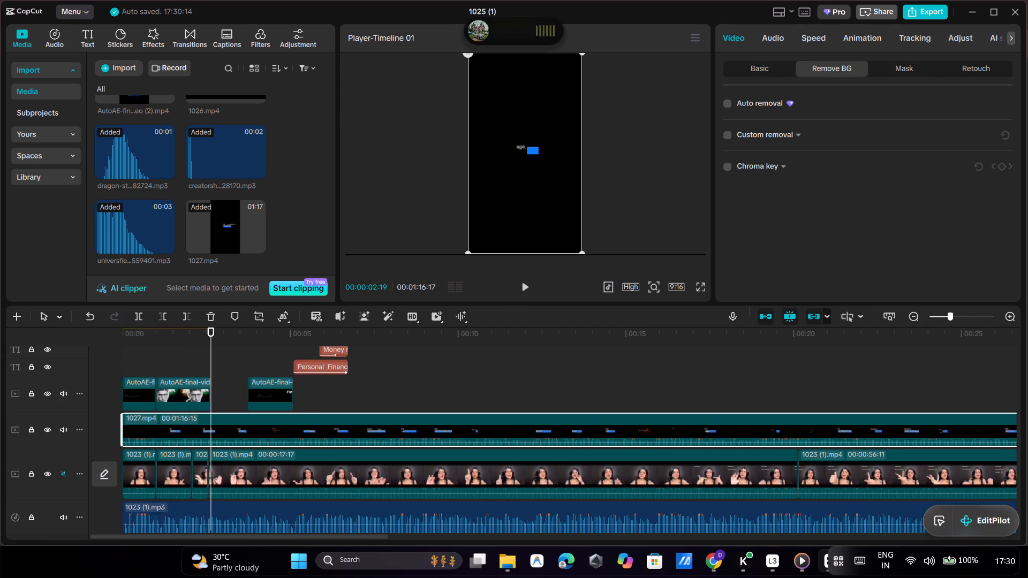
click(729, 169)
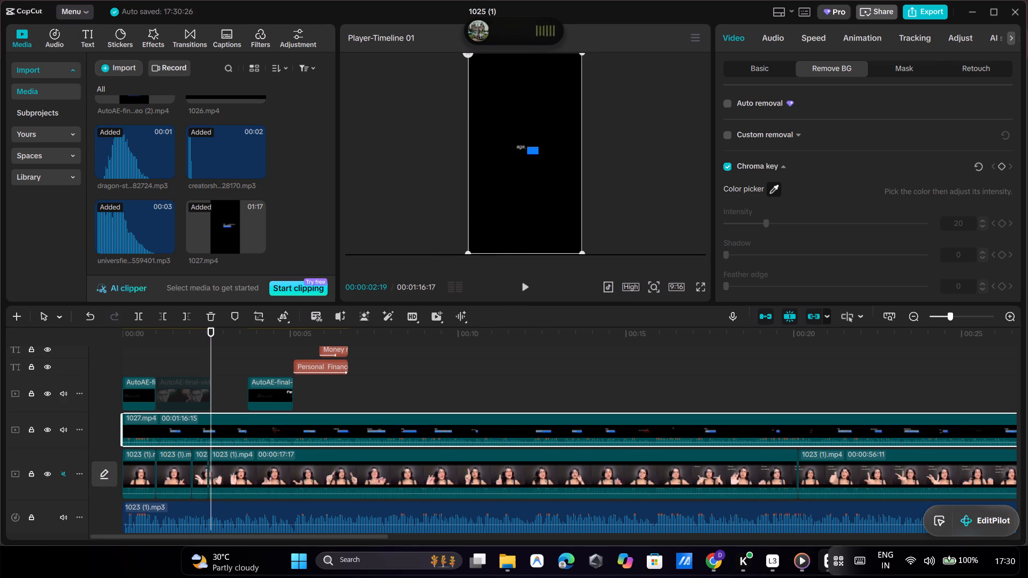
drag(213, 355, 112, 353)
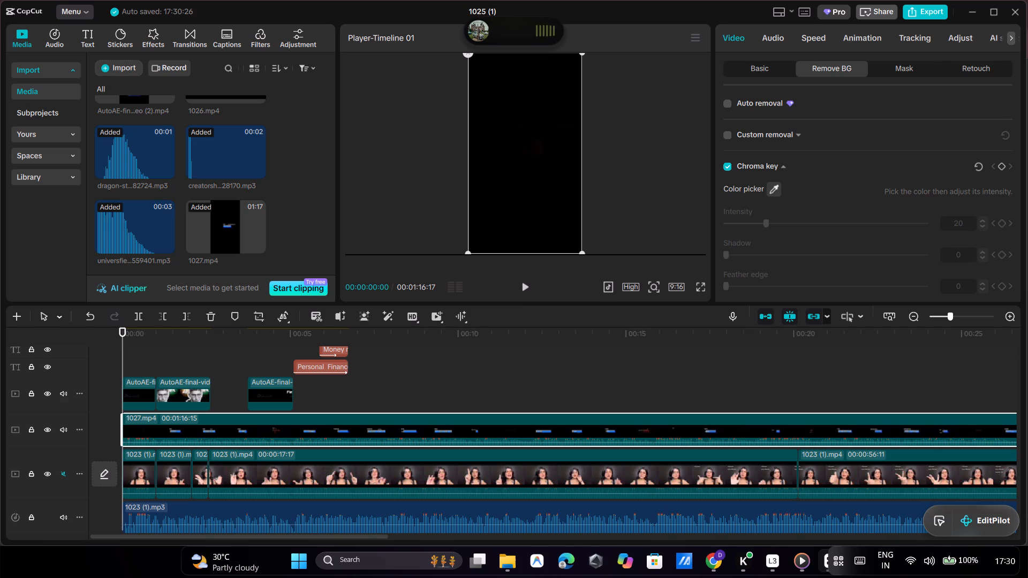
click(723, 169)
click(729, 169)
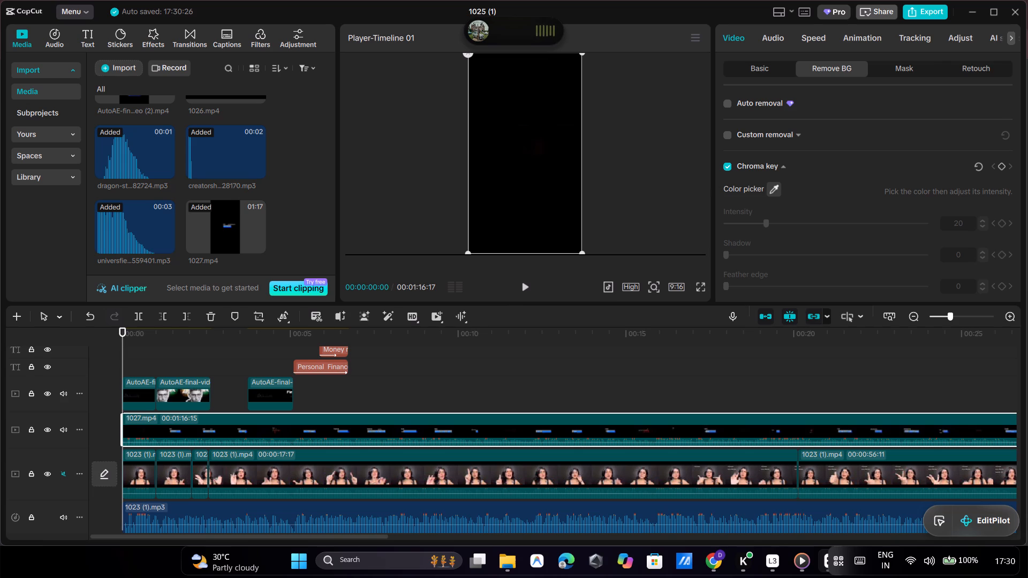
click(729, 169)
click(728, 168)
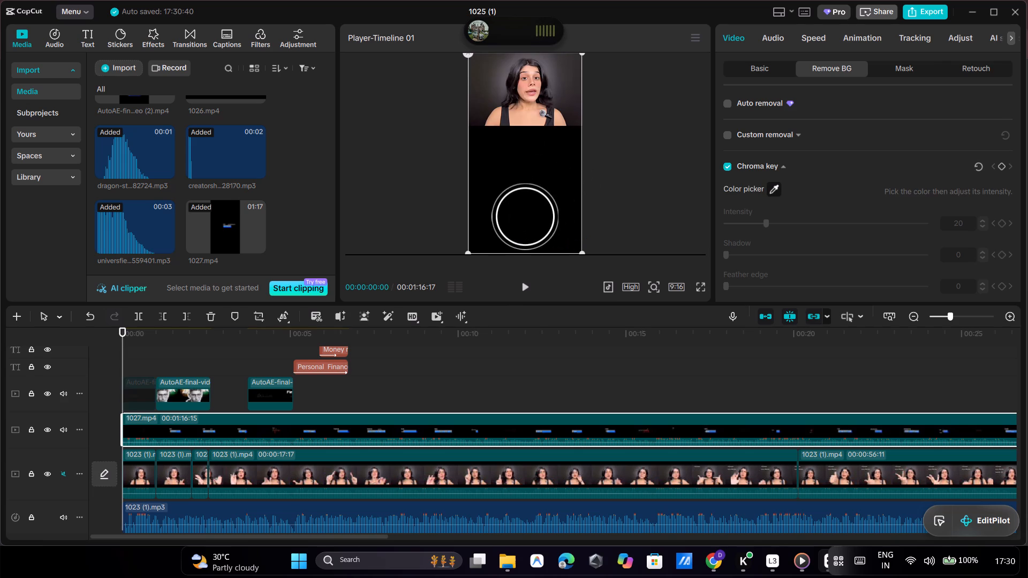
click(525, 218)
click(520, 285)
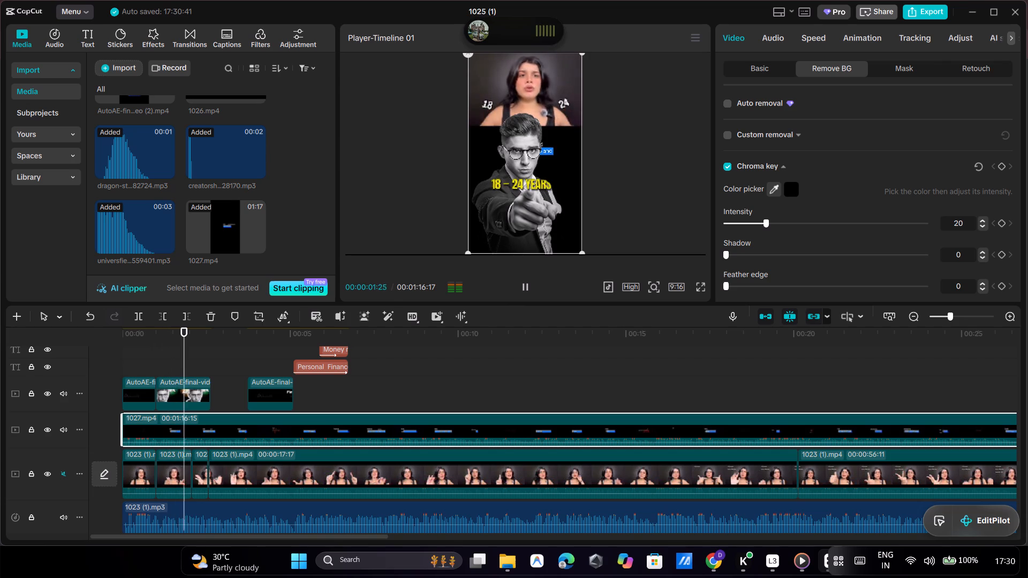
Shift the pointing-man overlay with the "18 – 24 YEARS" text slightly lower in the frame.
click(555, 150)
drag(555, 150, 560, 166)
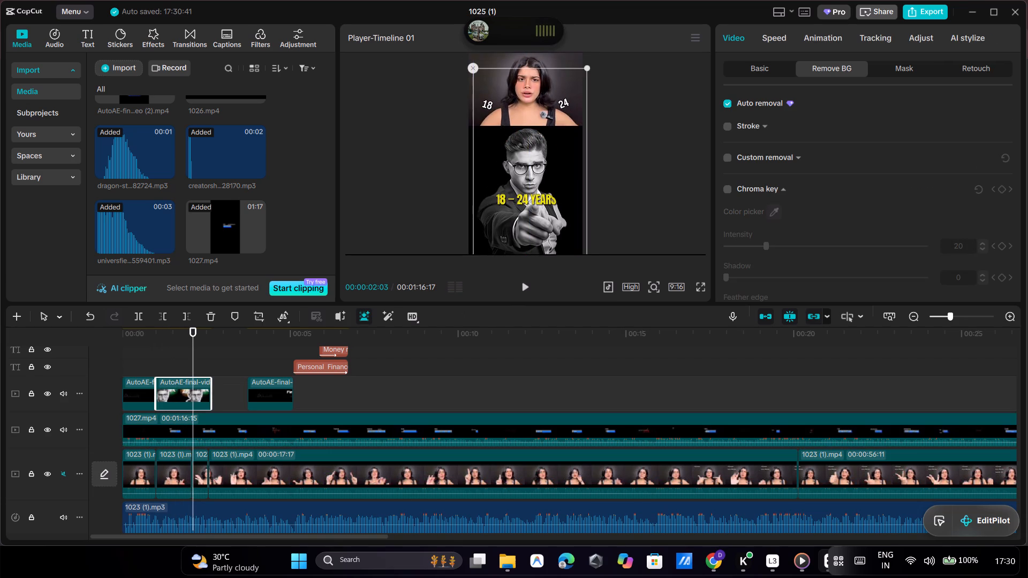
drag(560, 166, 556, 155)
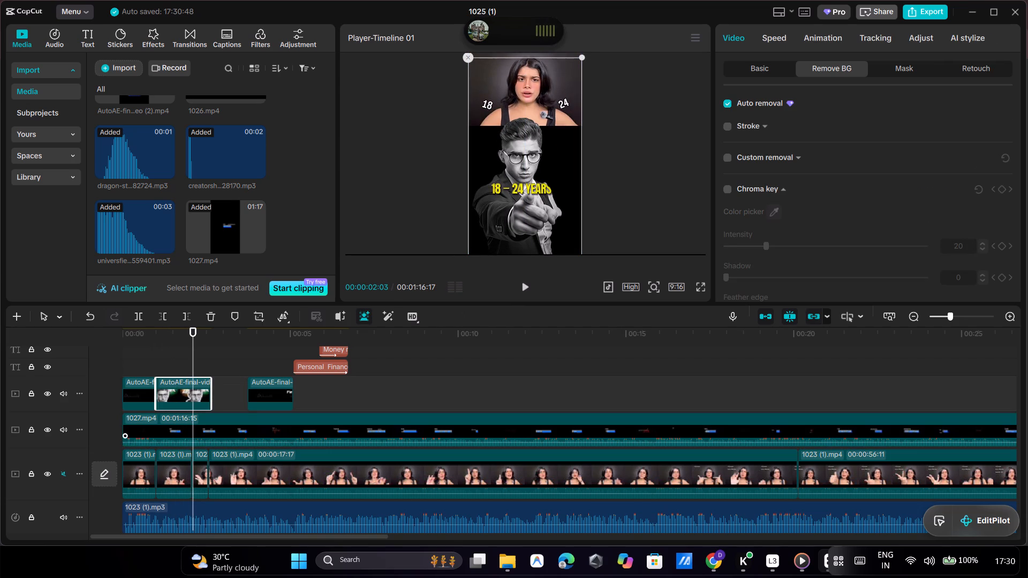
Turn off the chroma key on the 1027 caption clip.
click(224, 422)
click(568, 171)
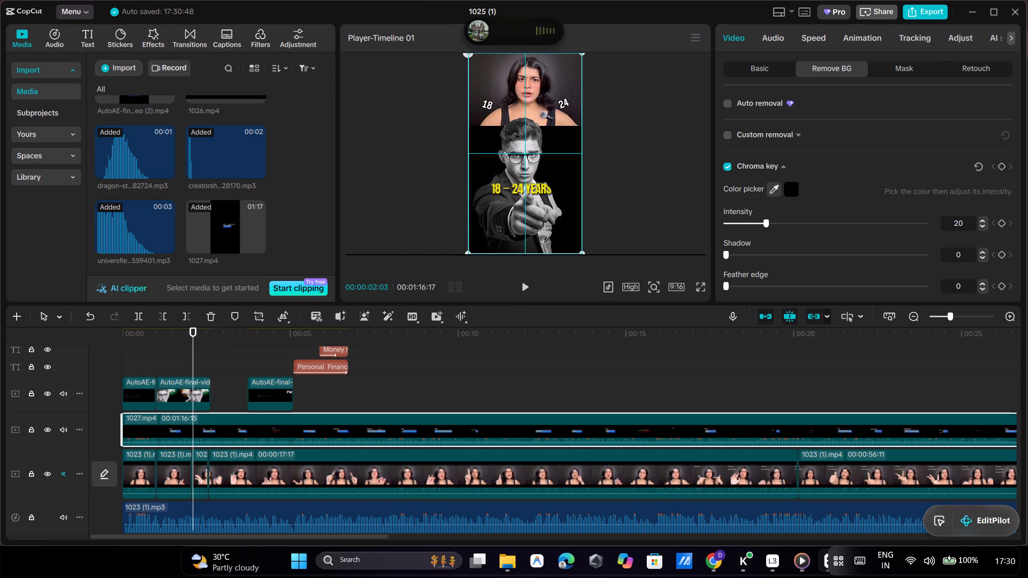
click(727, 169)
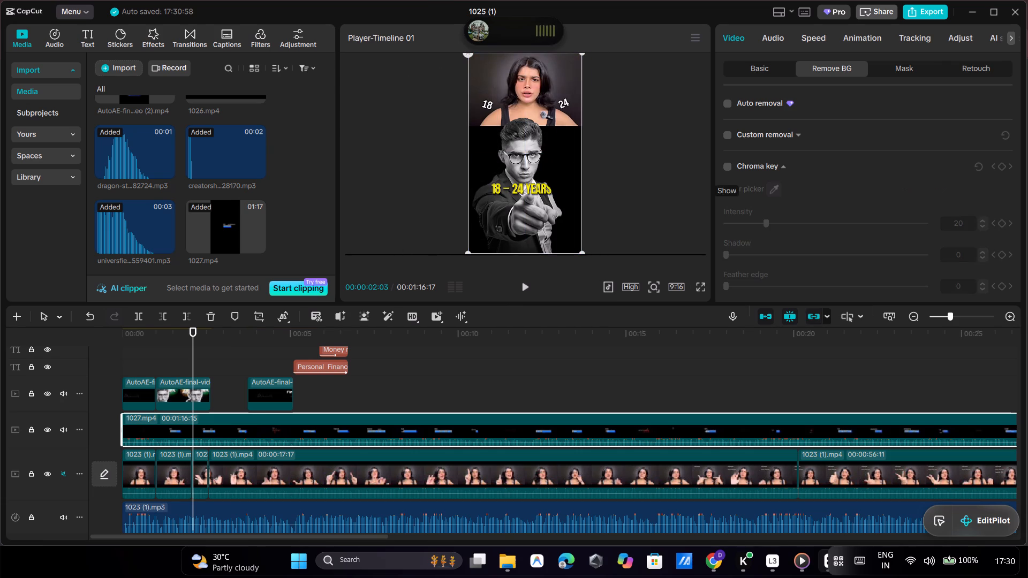
Look through the 1027 clip's mask, retouch, background-removal and basic settings and its clip commands for a way to drop the black background.
click(926, 69)
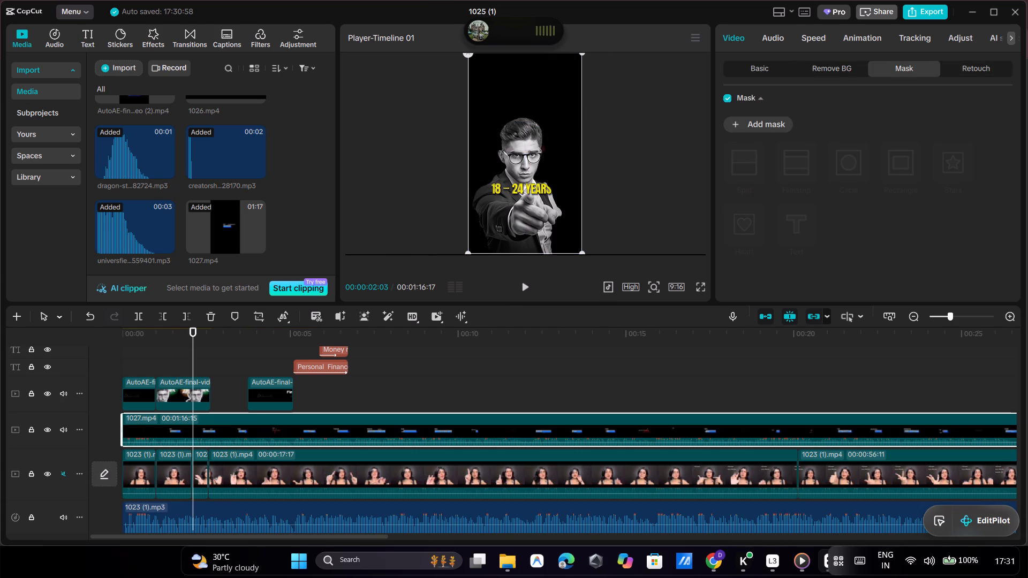
click(266, 437)
click(959, 66)
click(904, 66)
click(961, 67)
click(896, 61)
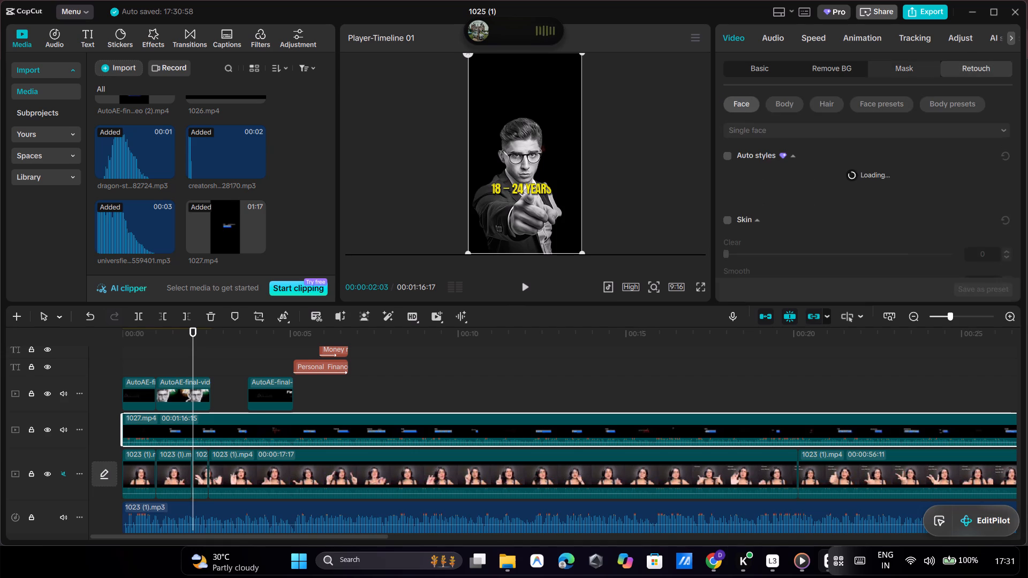
click(742, 92)
click(755, 97)
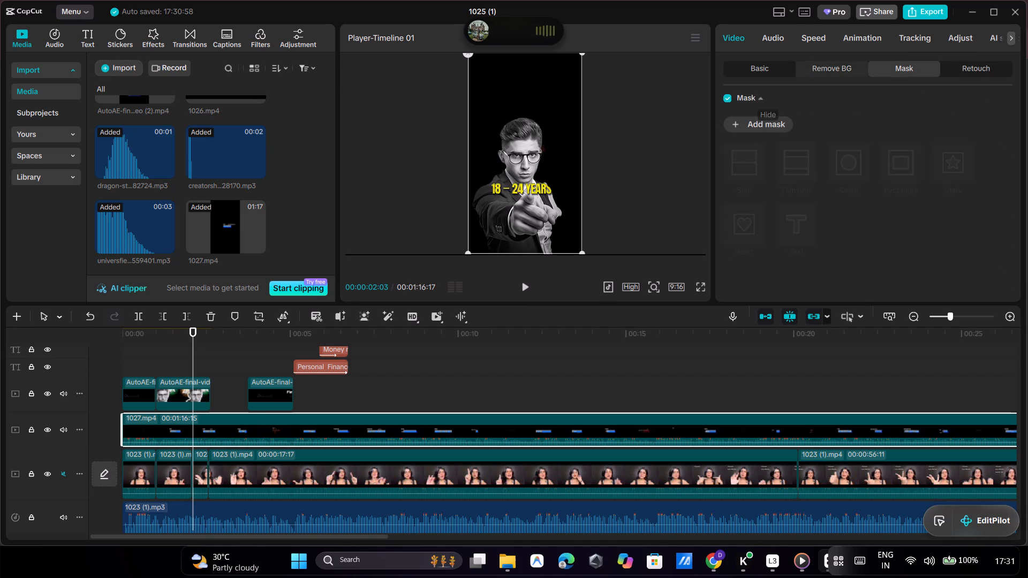
click(840, 59)
click(837, 66)
click(791, 132)
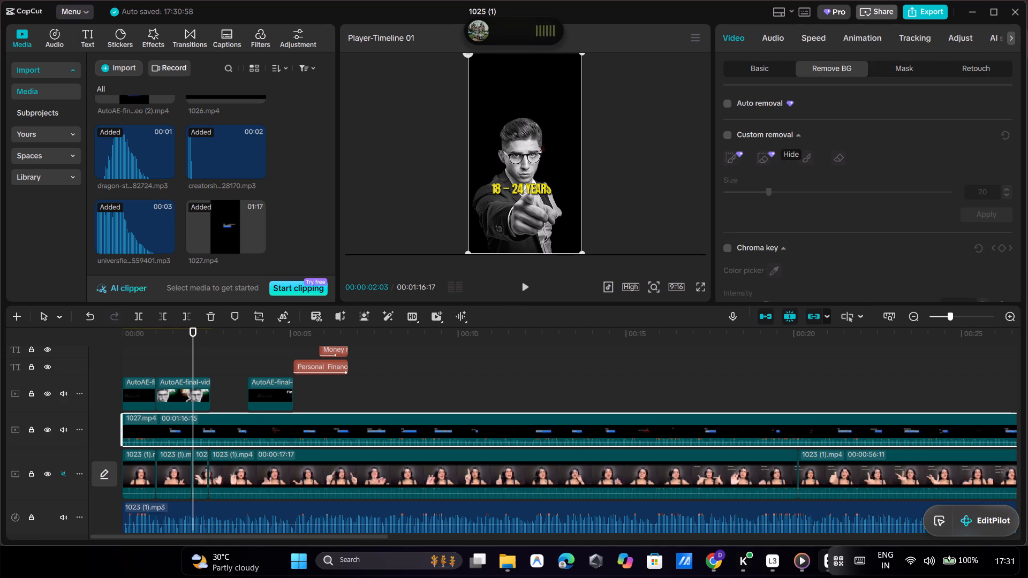
click(791, 132)
click(782, 165)
click(774, 96)
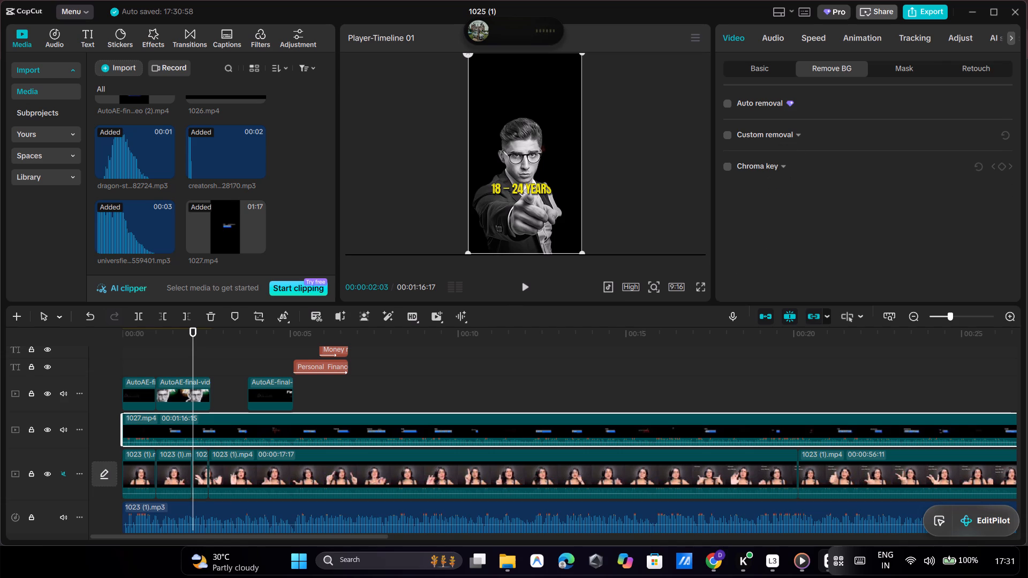
click(776, 102)
click(758, 74)
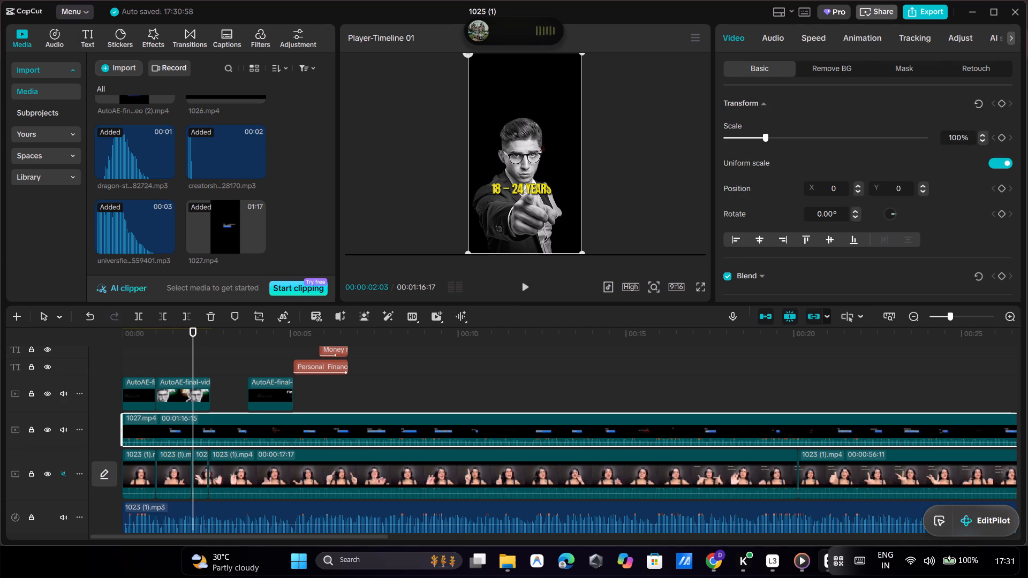
right_click(304, 435)
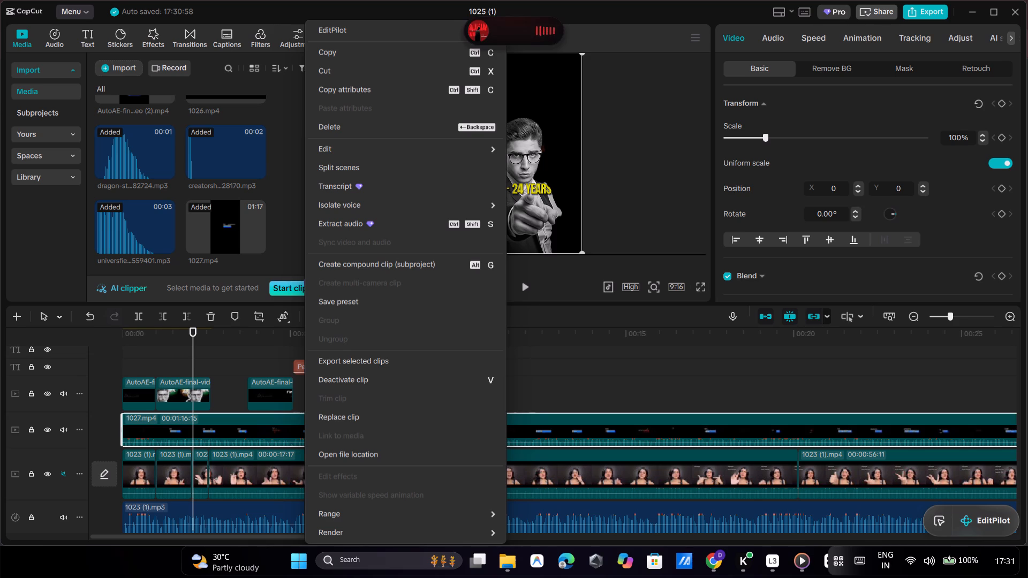
click(643, 378)
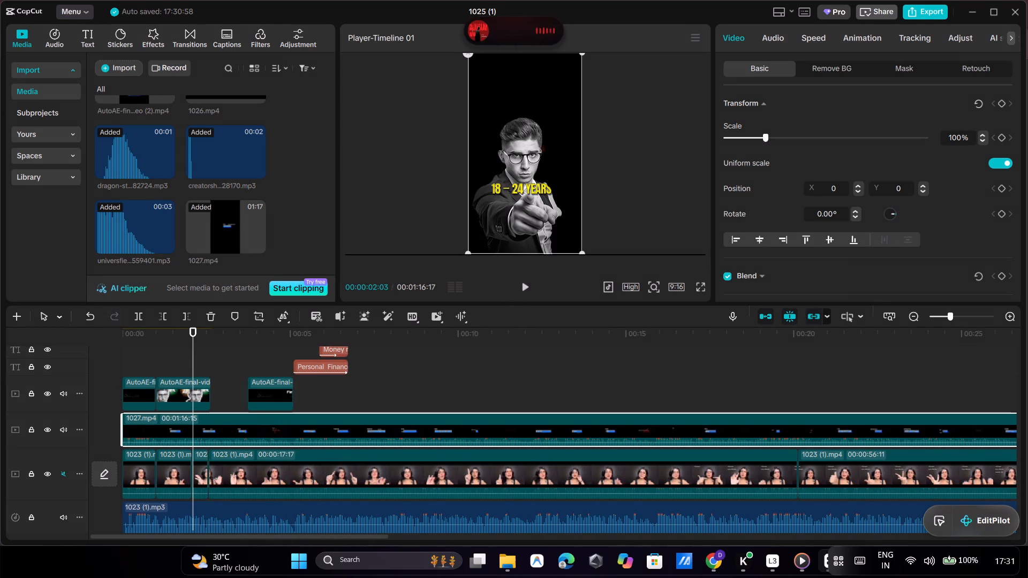
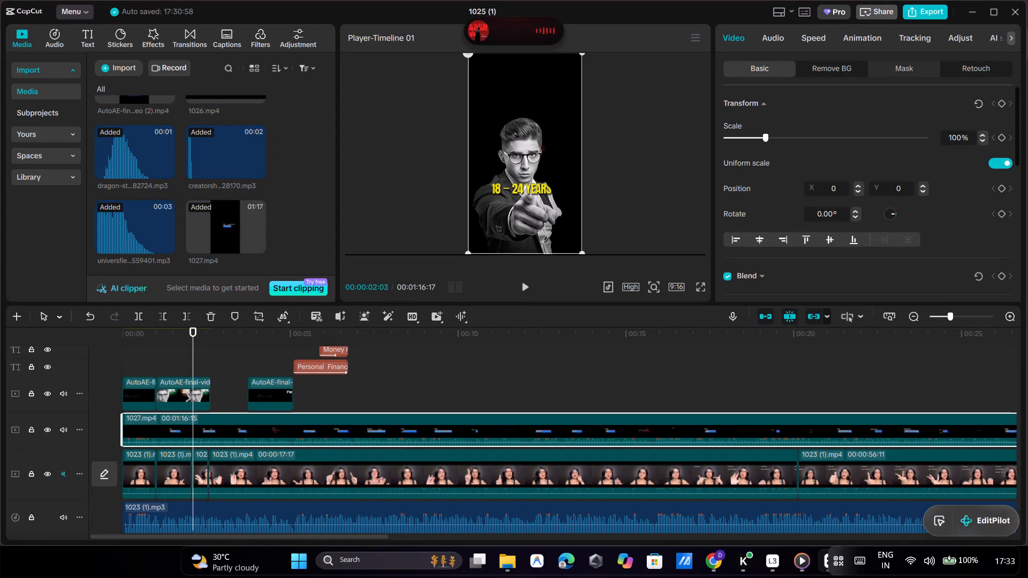
Look through the 1027 caption clip's remaining setting categories for a way to drop the black background.
click(1012, 39)
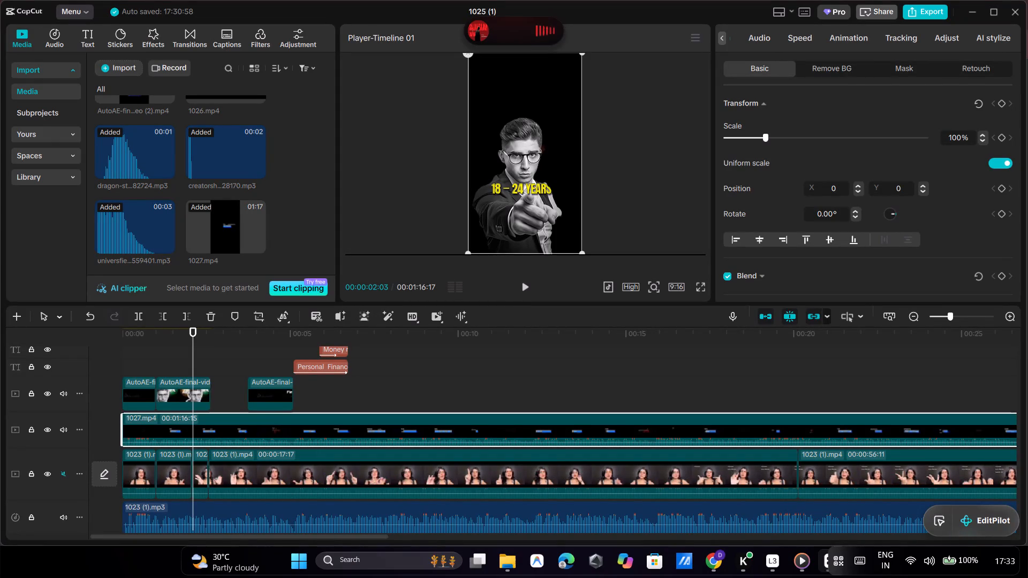
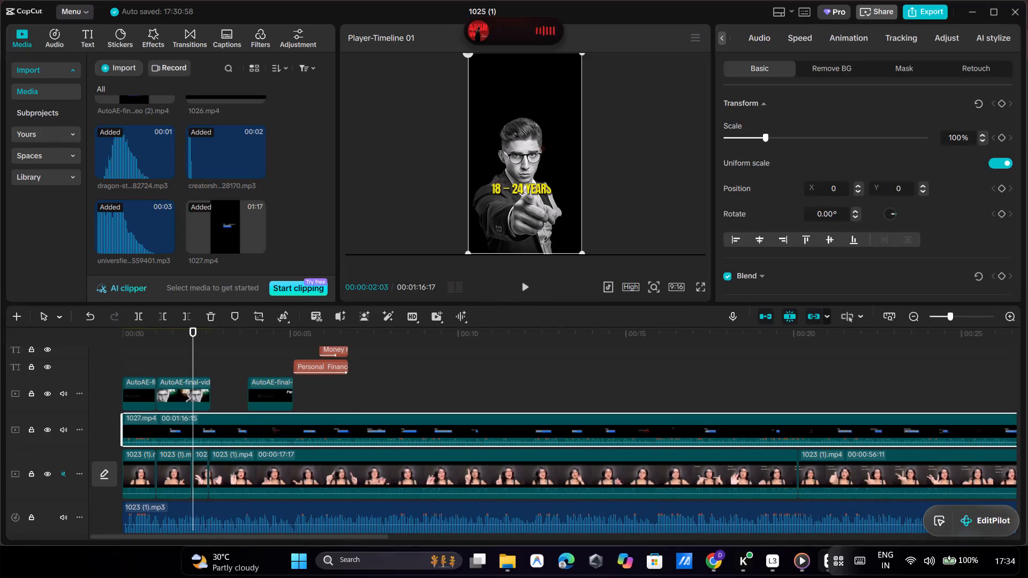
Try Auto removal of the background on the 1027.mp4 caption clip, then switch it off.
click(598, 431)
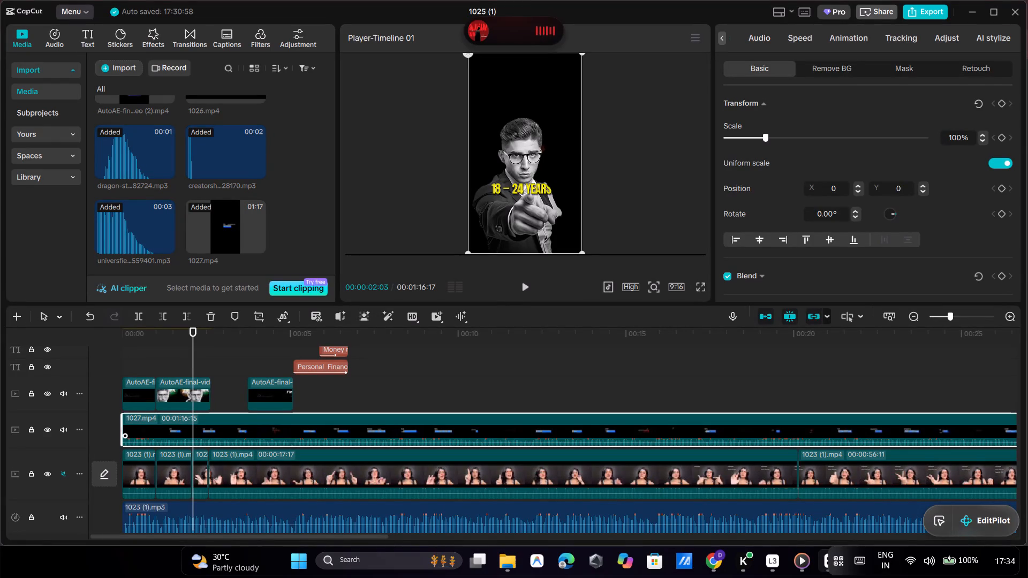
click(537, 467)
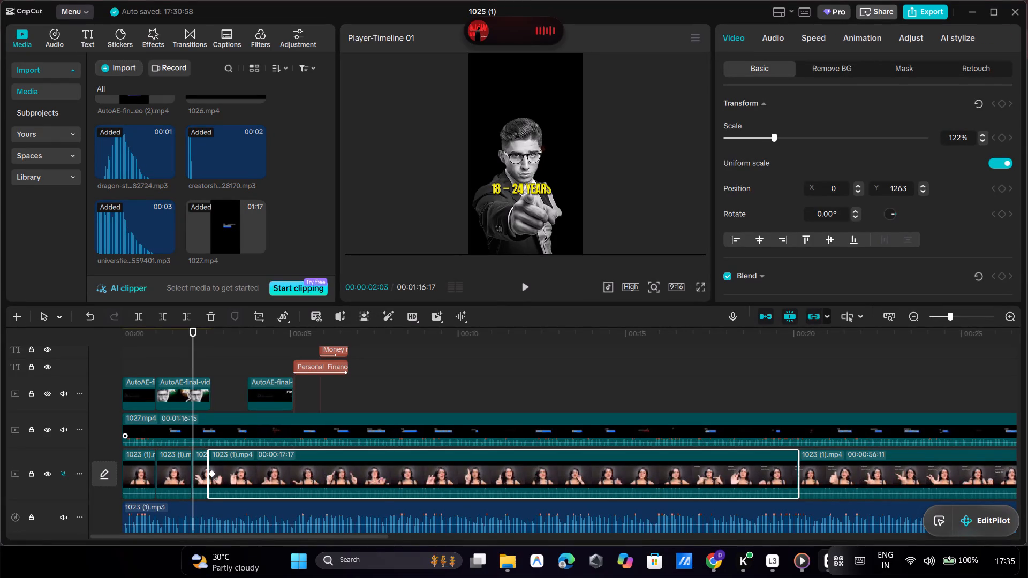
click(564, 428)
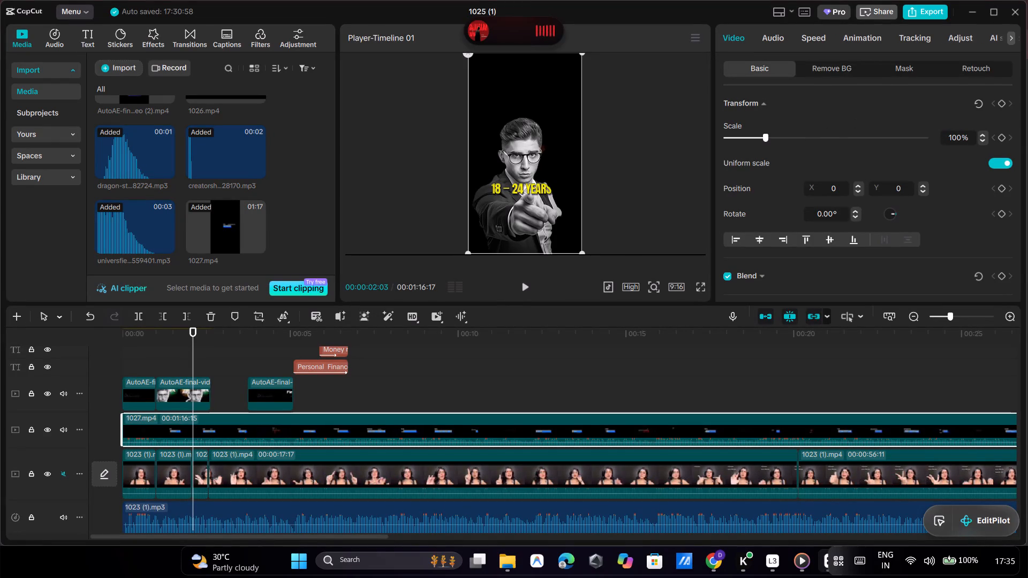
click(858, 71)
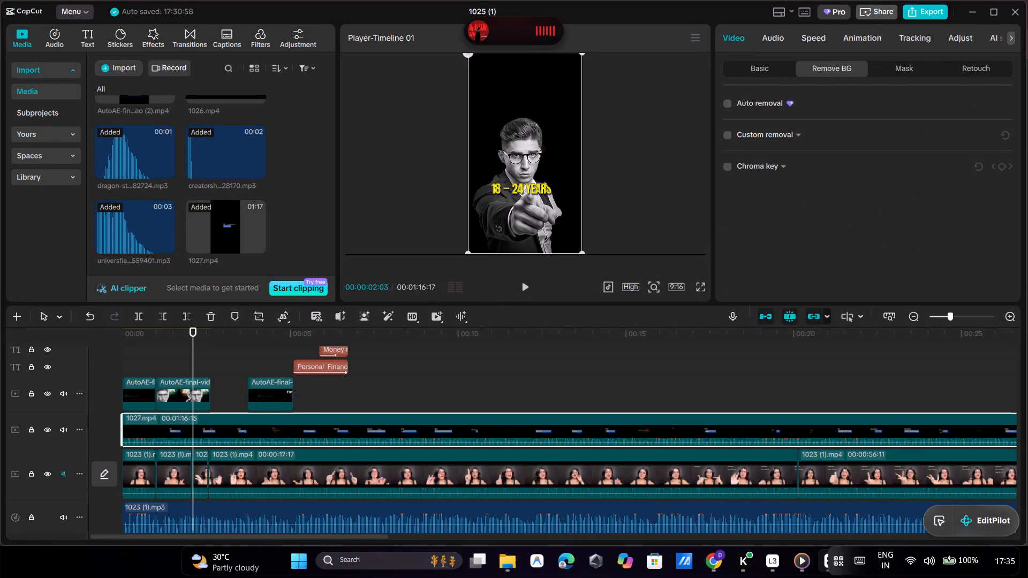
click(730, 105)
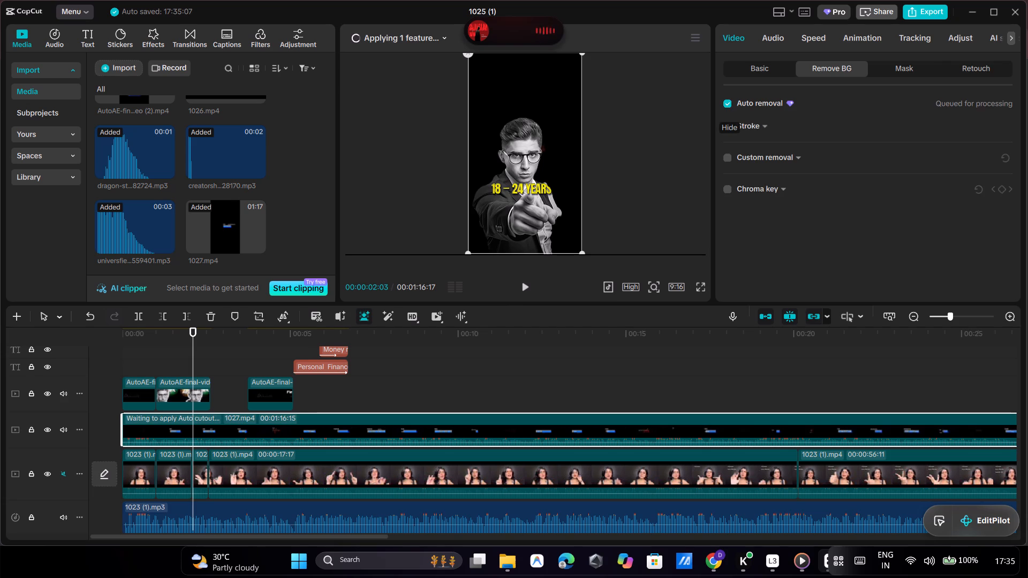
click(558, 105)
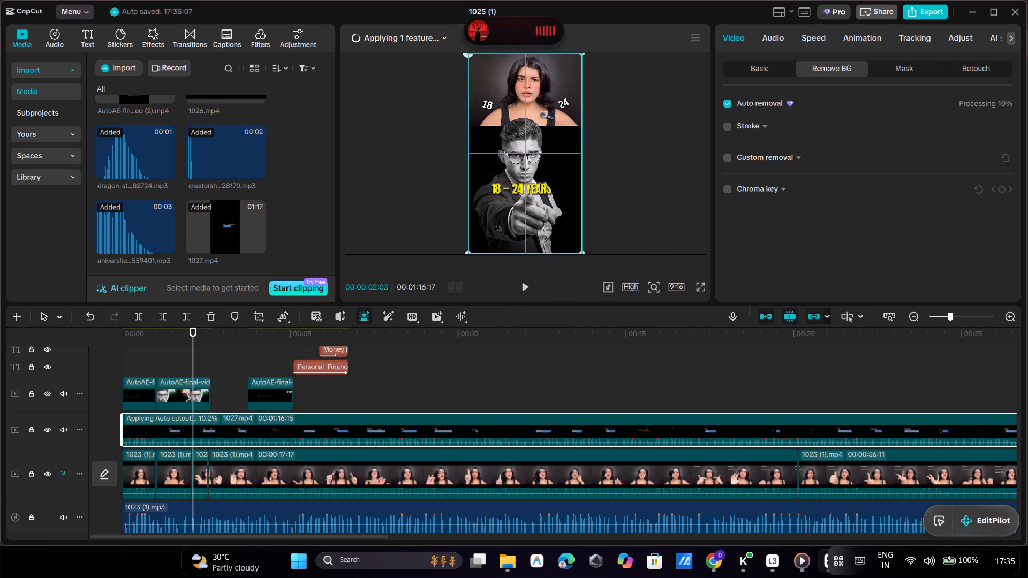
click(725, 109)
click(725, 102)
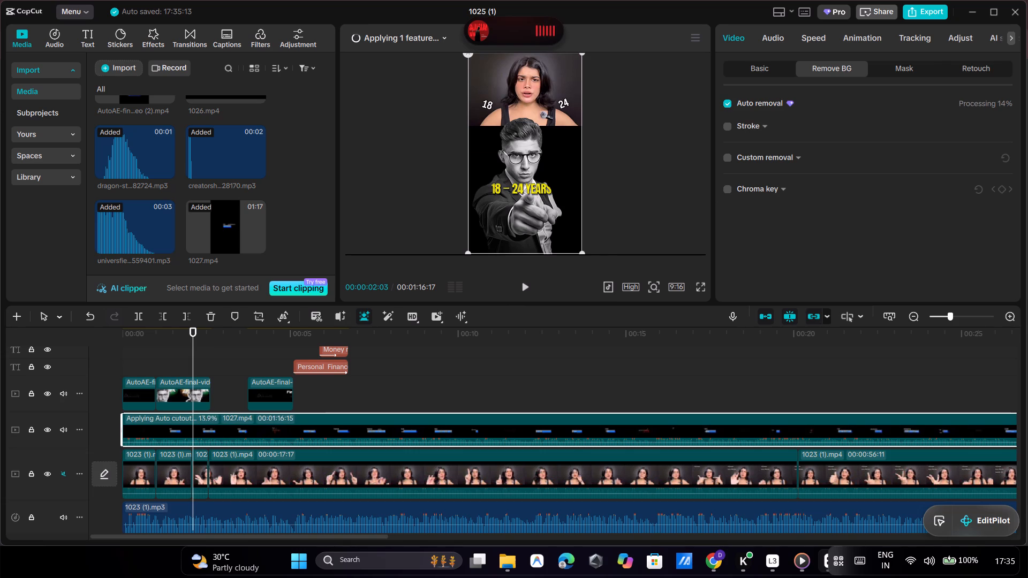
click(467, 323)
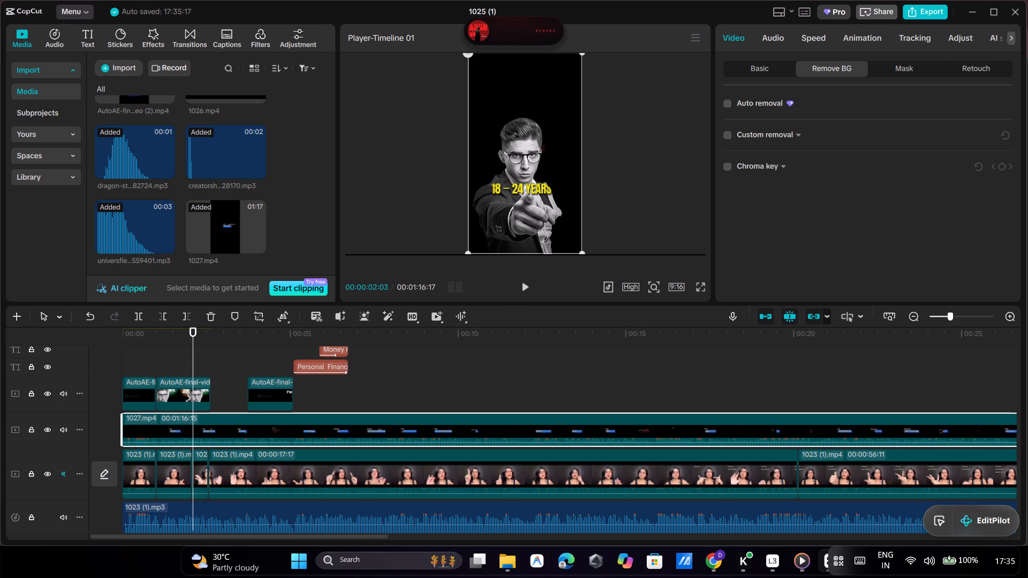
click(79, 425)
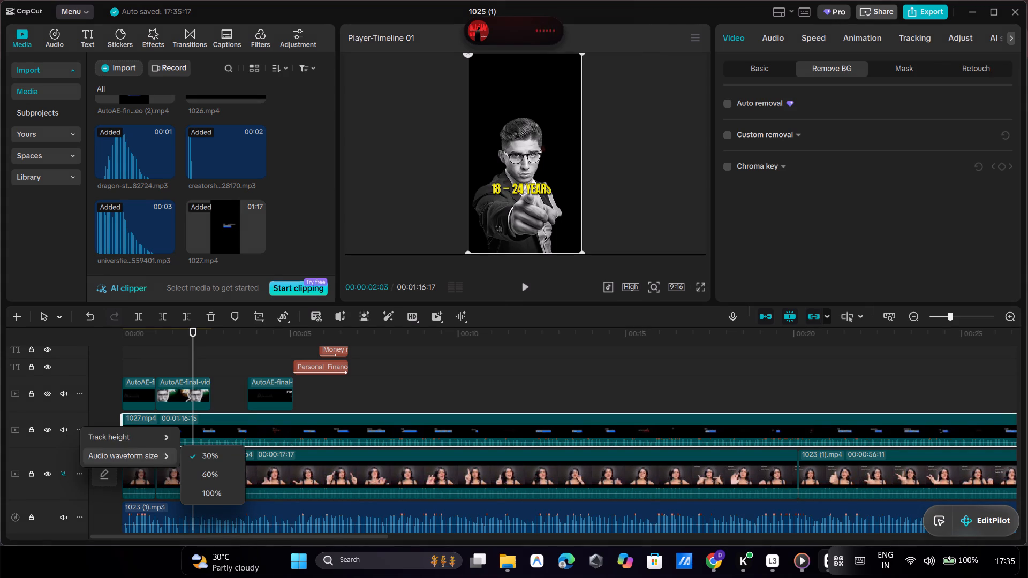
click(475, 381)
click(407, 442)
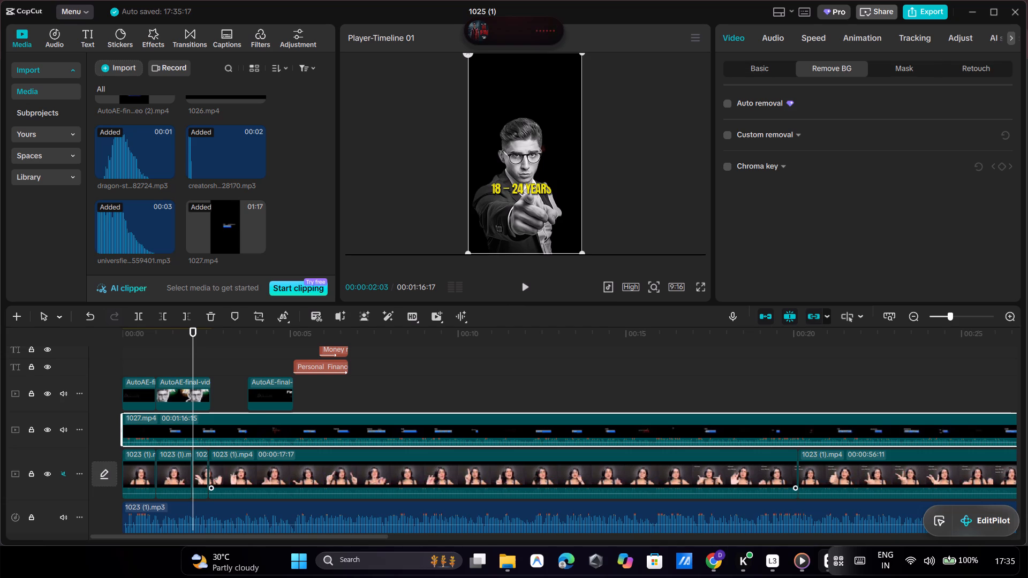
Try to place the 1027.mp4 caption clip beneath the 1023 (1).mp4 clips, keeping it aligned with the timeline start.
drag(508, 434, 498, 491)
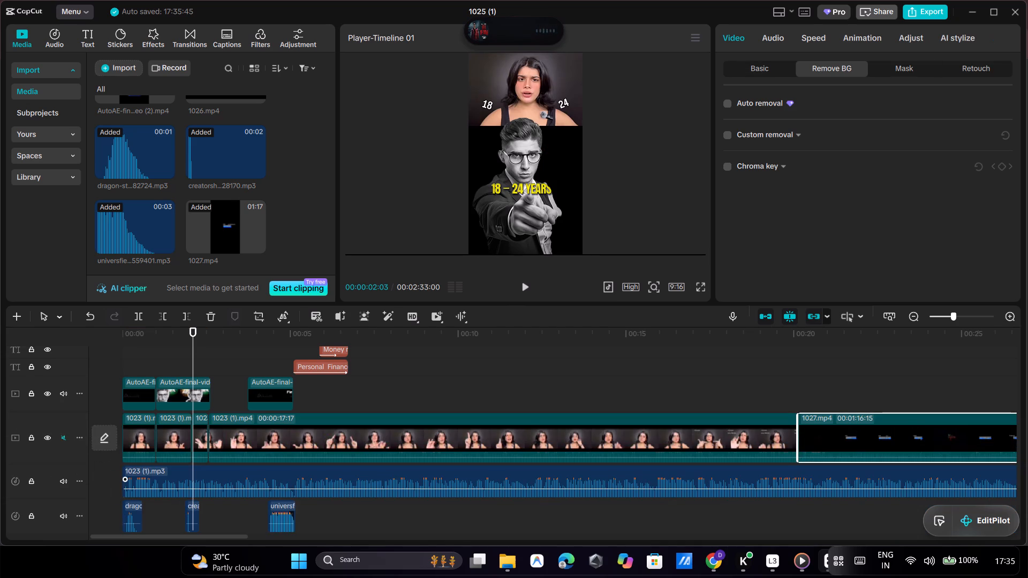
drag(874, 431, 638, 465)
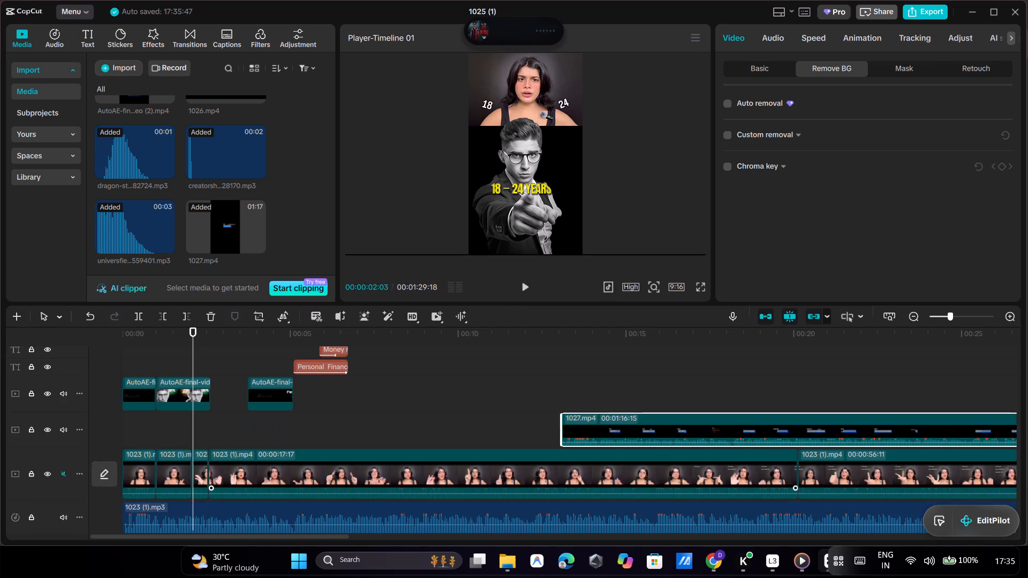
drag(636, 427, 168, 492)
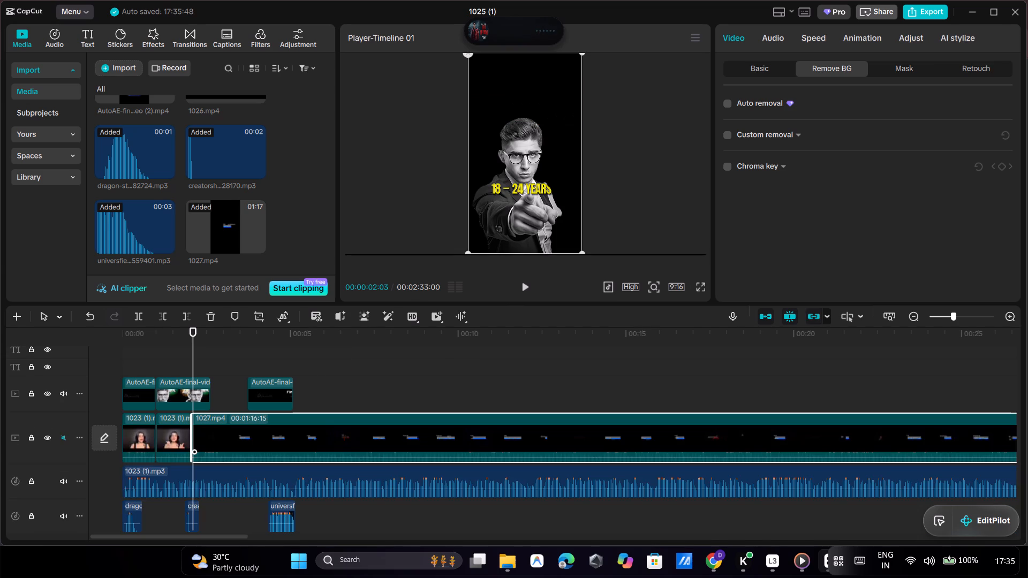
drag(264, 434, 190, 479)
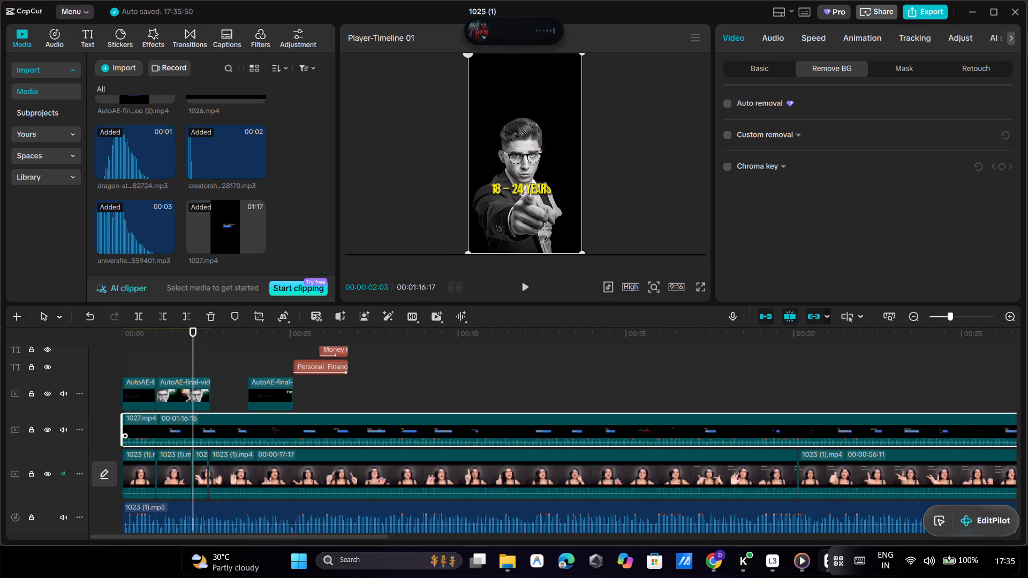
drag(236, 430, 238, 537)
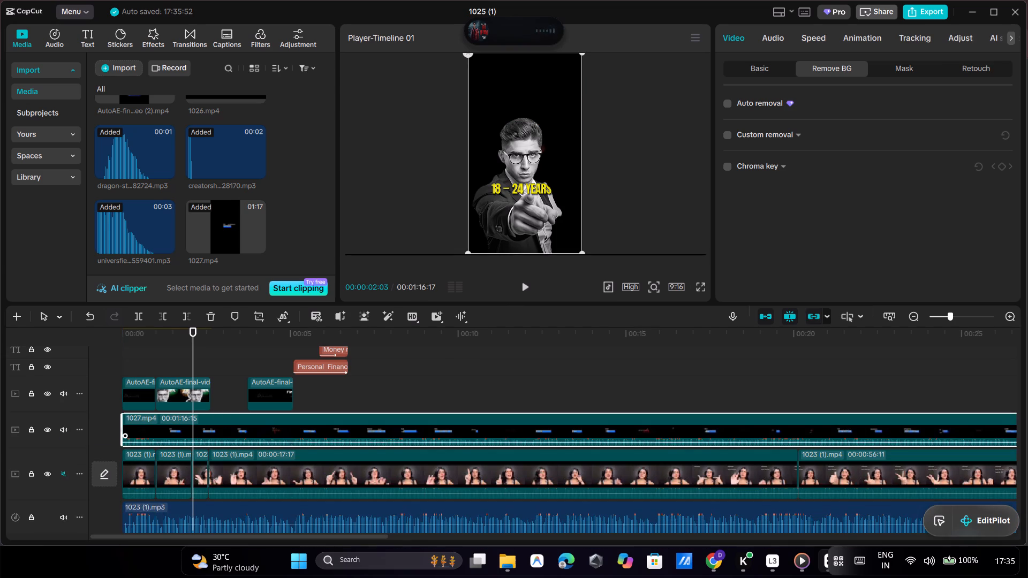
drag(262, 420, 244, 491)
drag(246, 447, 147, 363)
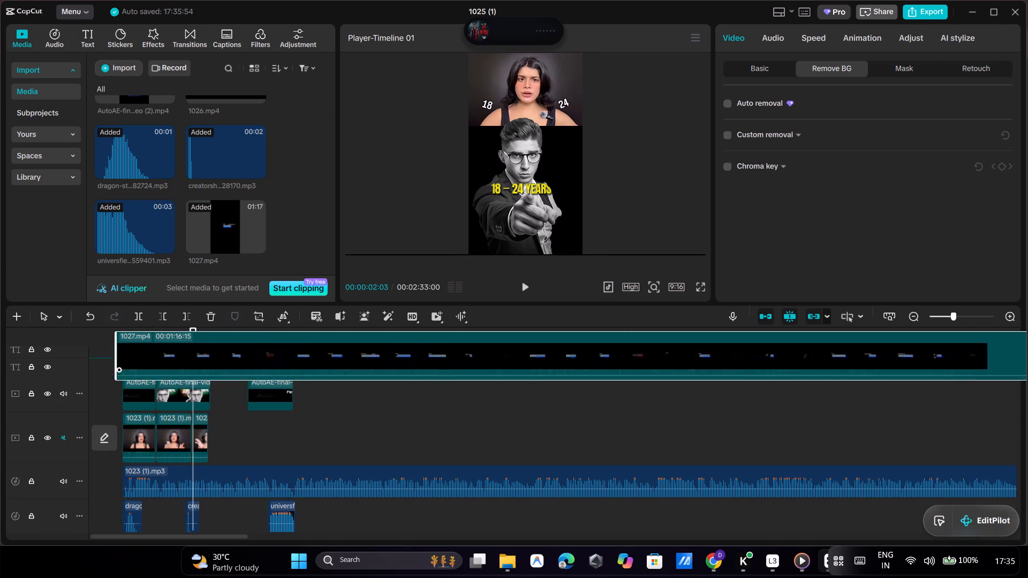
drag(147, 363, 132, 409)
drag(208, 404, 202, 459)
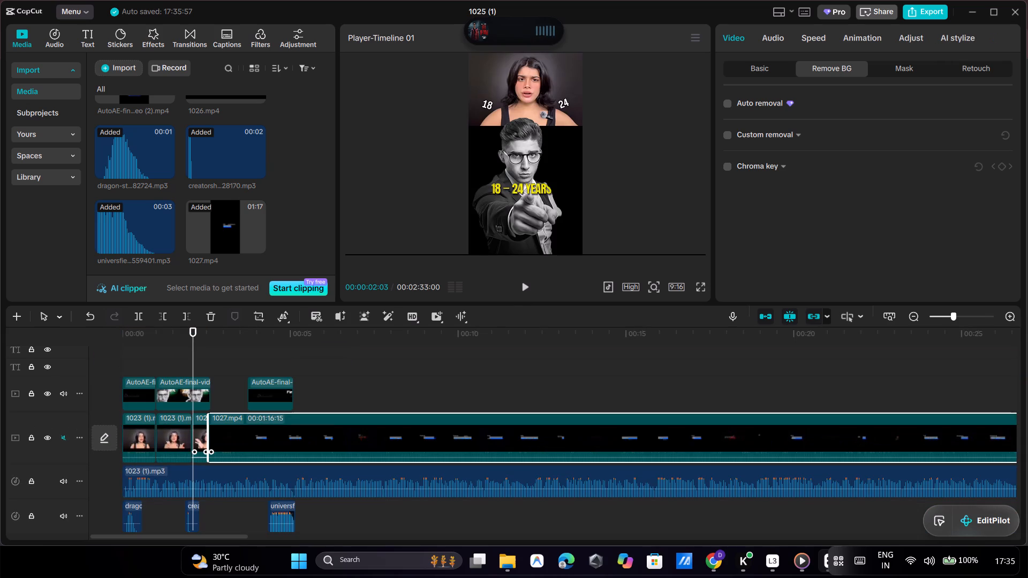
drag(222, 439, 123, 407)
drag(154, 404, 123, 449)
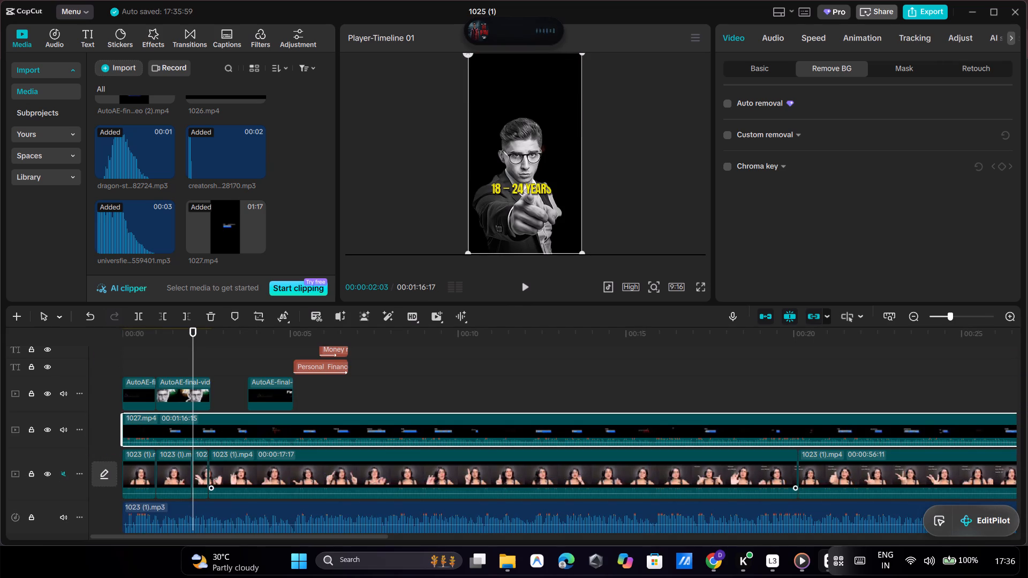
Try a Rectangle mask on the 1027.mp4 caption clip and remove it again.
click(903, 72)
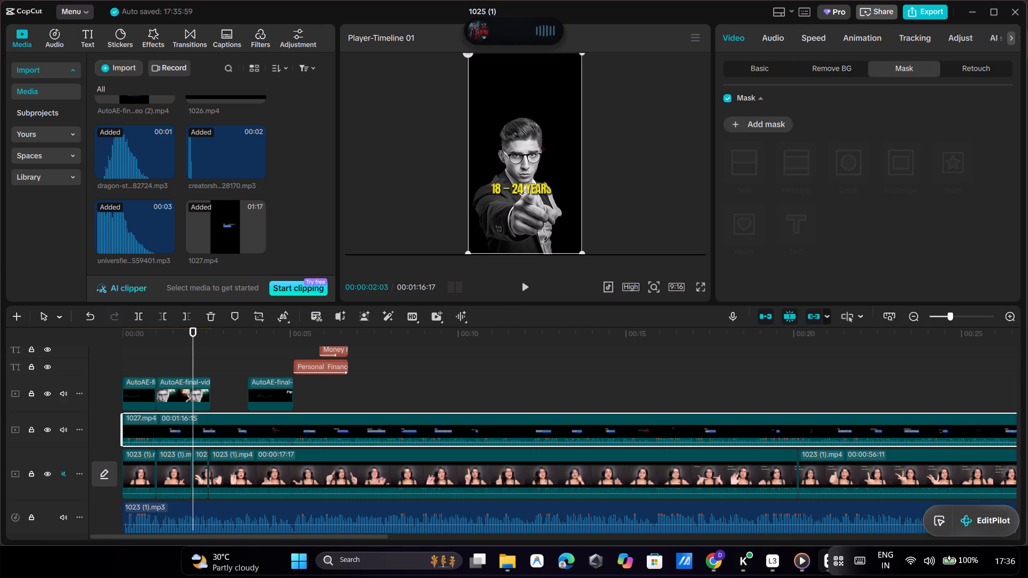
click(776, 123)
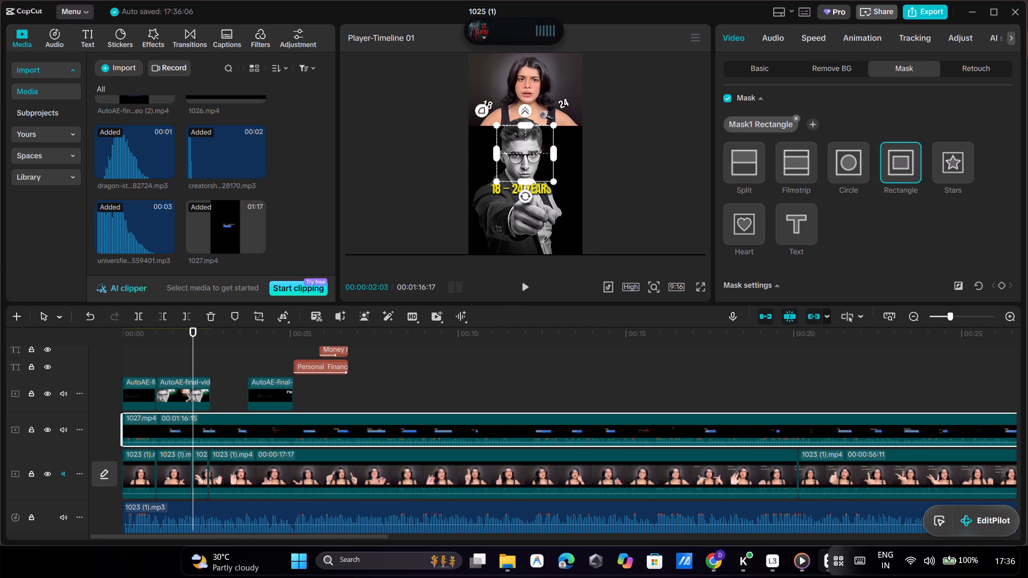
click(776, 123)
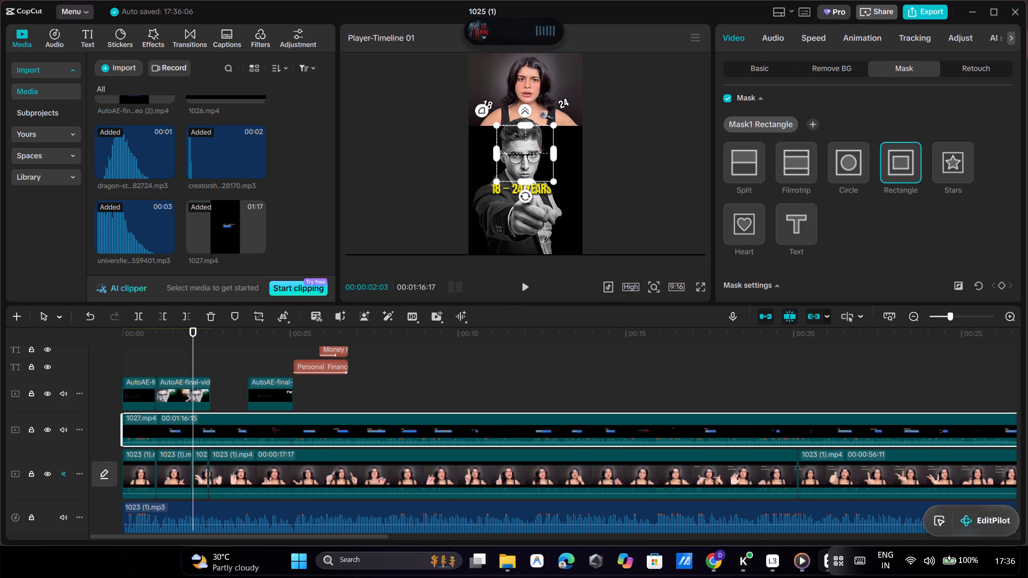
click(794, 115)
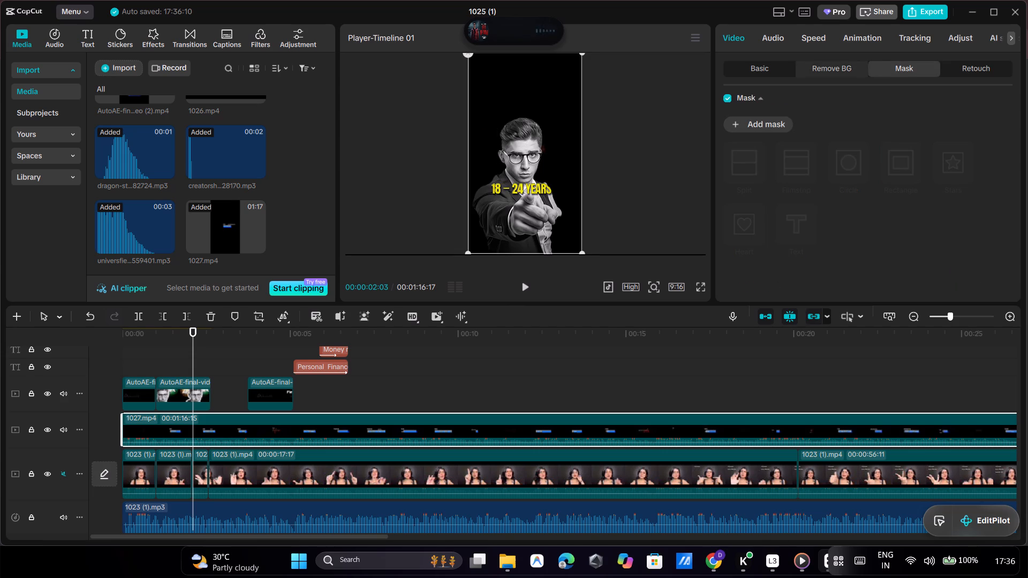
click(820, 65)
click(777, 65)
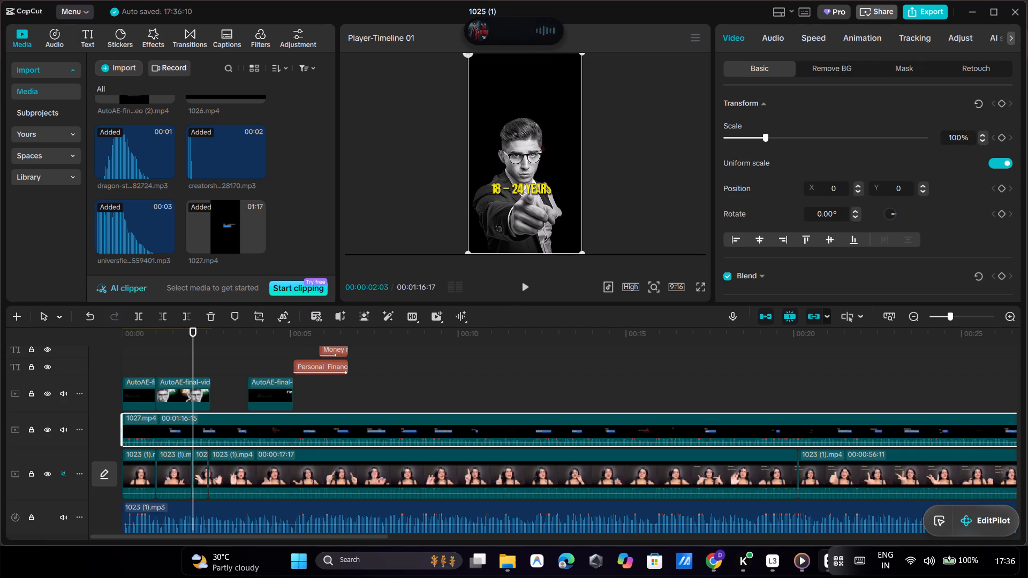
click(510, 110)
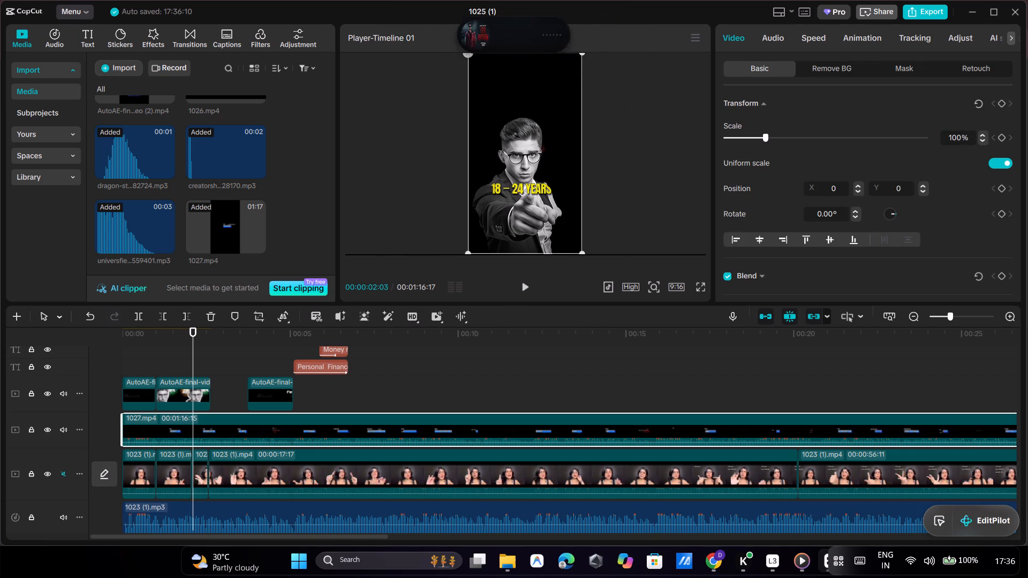
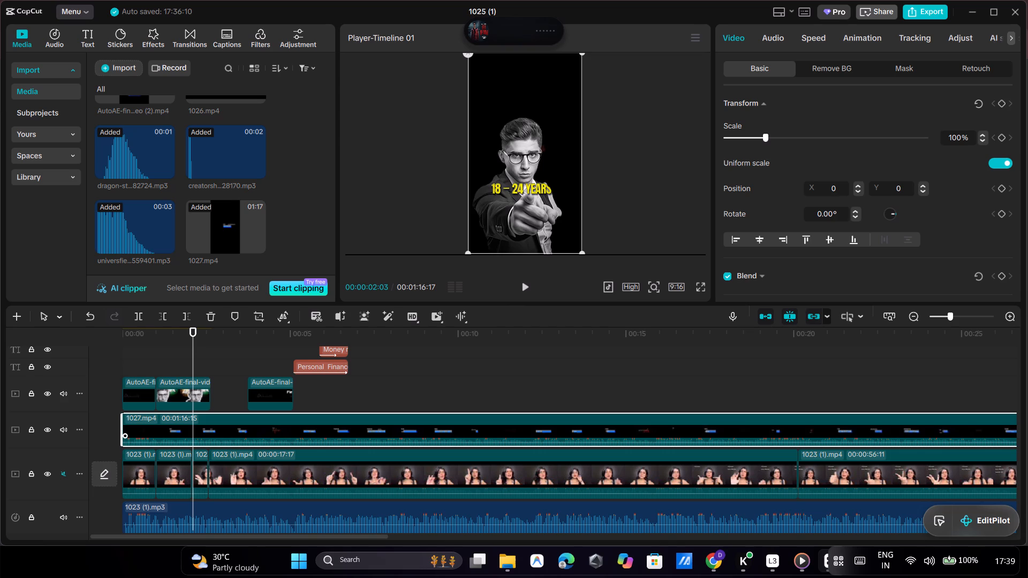
Play the timeline from about 2 to 5.5 seconds to check how the 1027.mp4 caption overlay sits with the other clips.
click(831, 71)
click(766, 71)
click(547, 165)
click(522, 286)
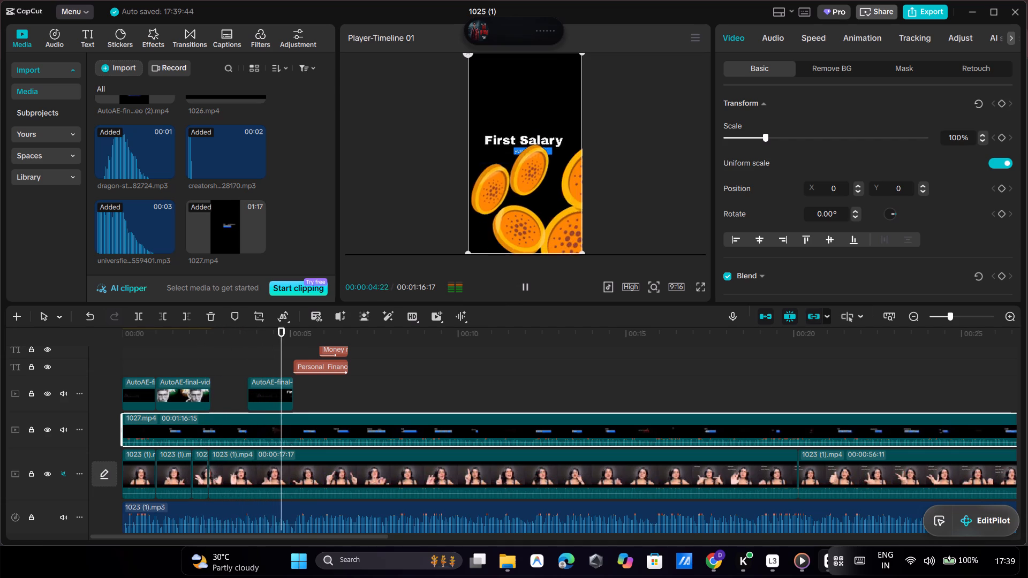
click(519, 288)
click(809, 67)
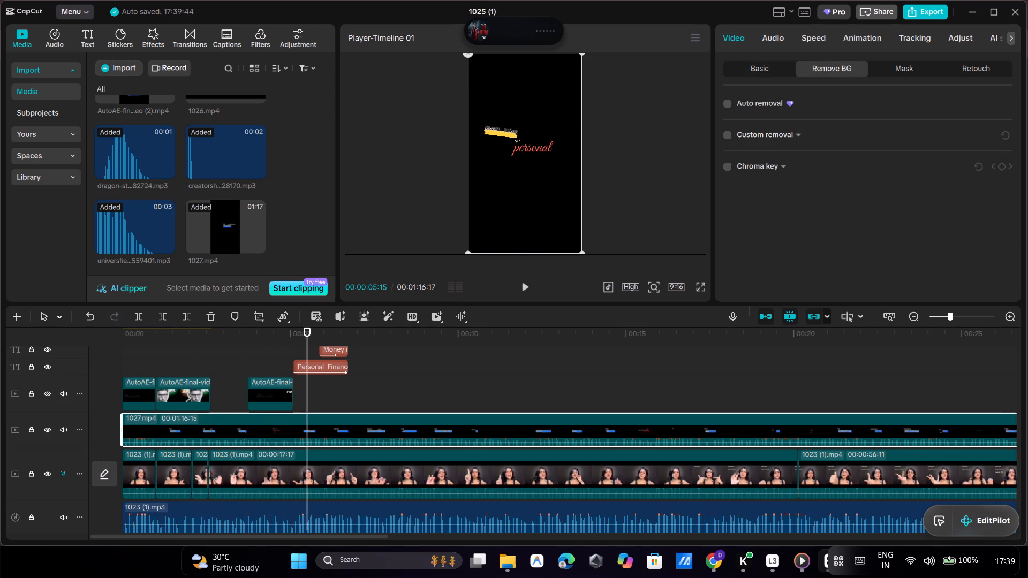
click(893, 60)
click(892, 83)
Trim the start of the 1027.mp4 caption clip to about 5.5 seconds on the timeline, leaving a duration of 00:01:10:28.
click(405, 411)
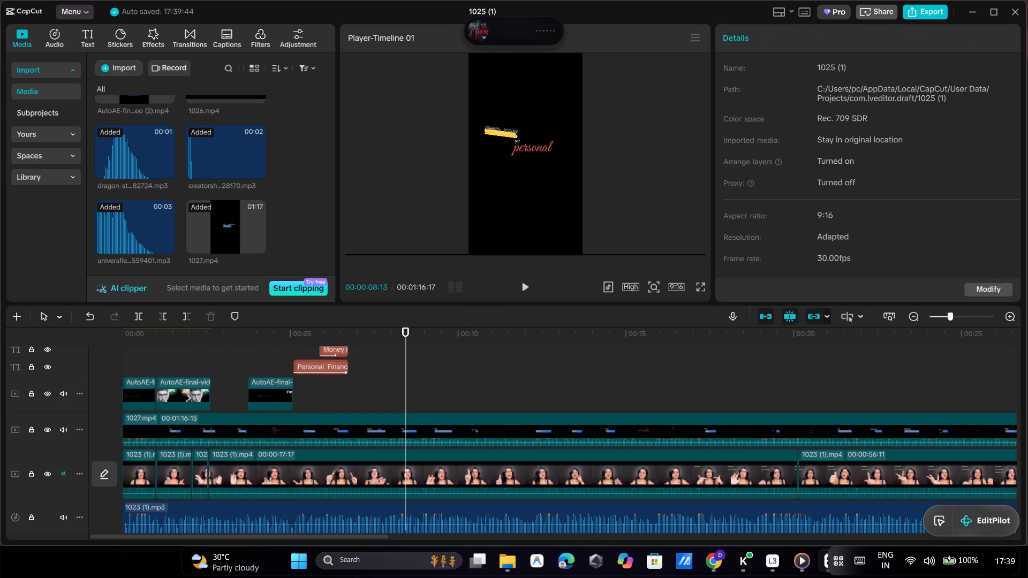
click(398, 425)
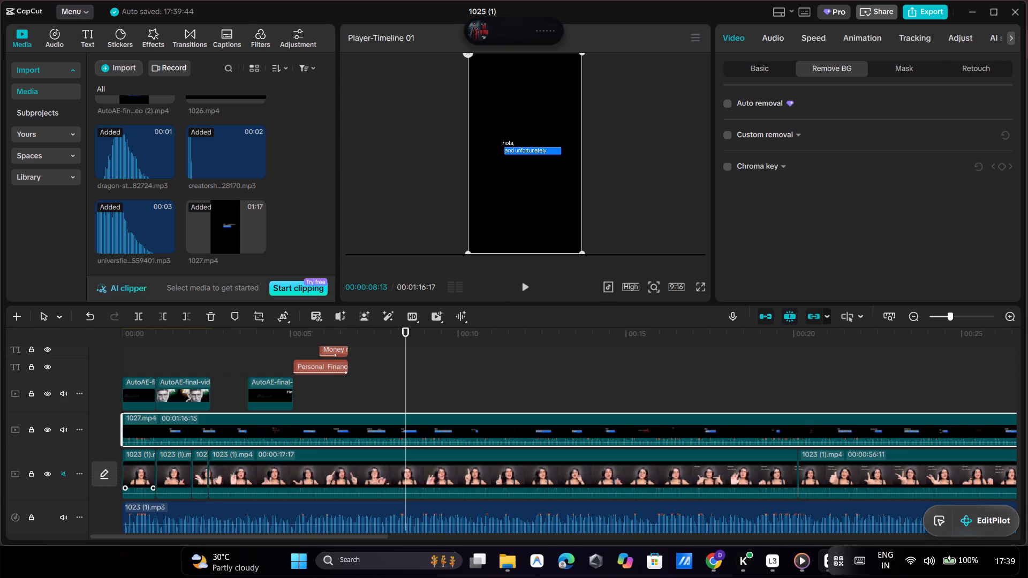
drag(120, 424, 309, 429)
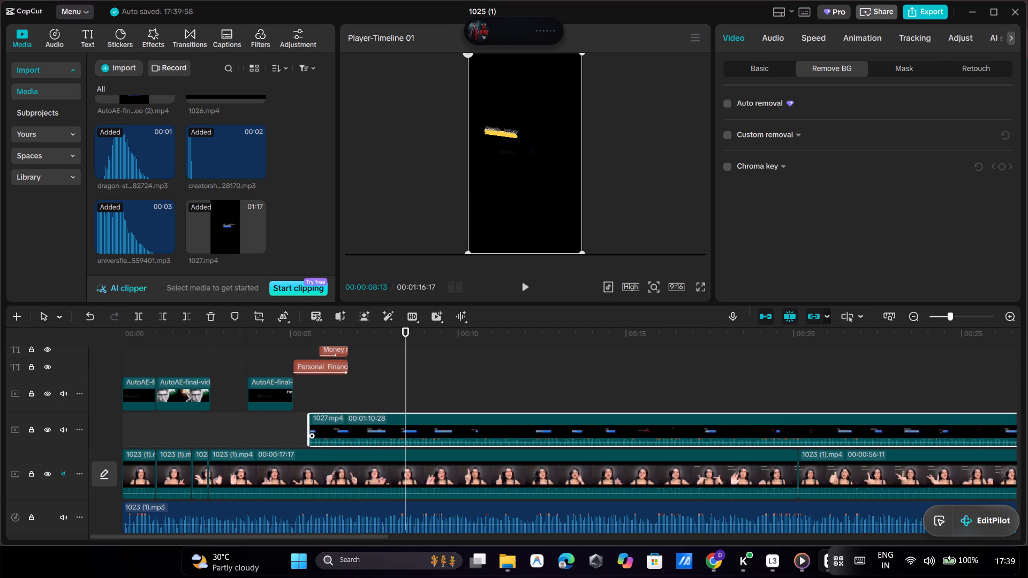
Look through the 1027.mp4 caption clip's speed, audio, animation, adjustment, background-removal and basic settings for a way to remove its black background.
click(471, 390)
click(441, 439)
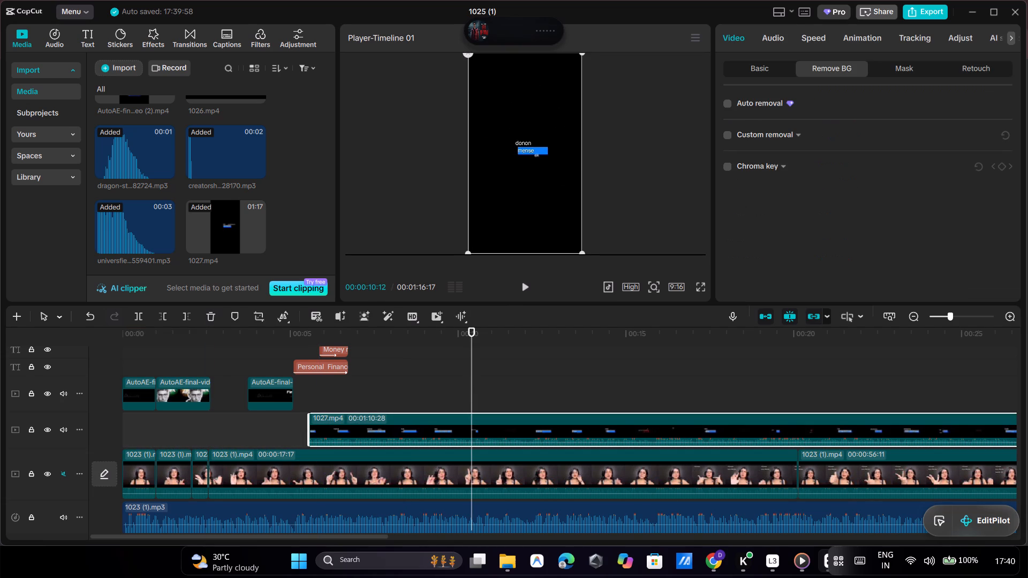
click(777, 44)
click(806, 48)
click(778, 49)
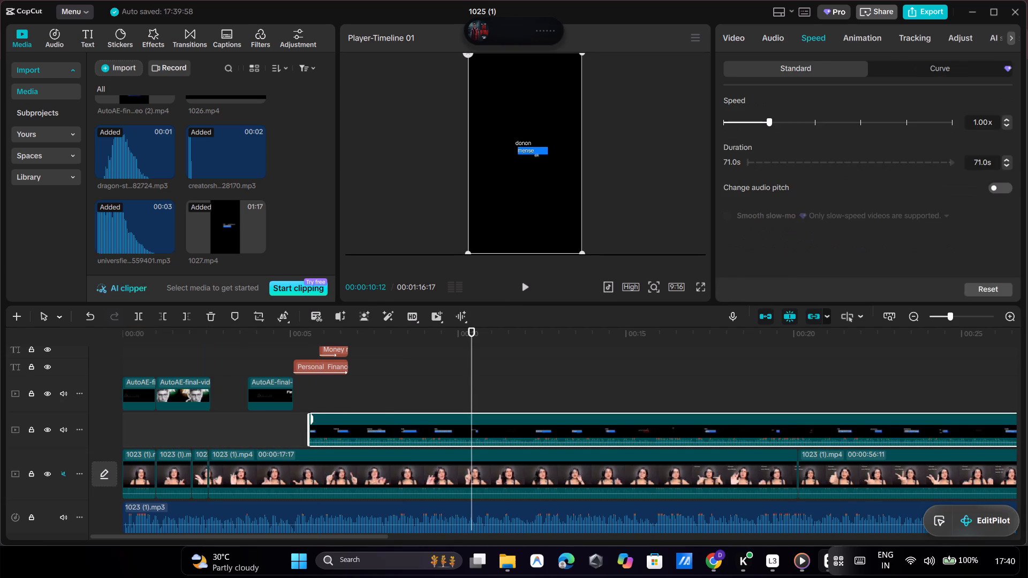
click(850, 32)
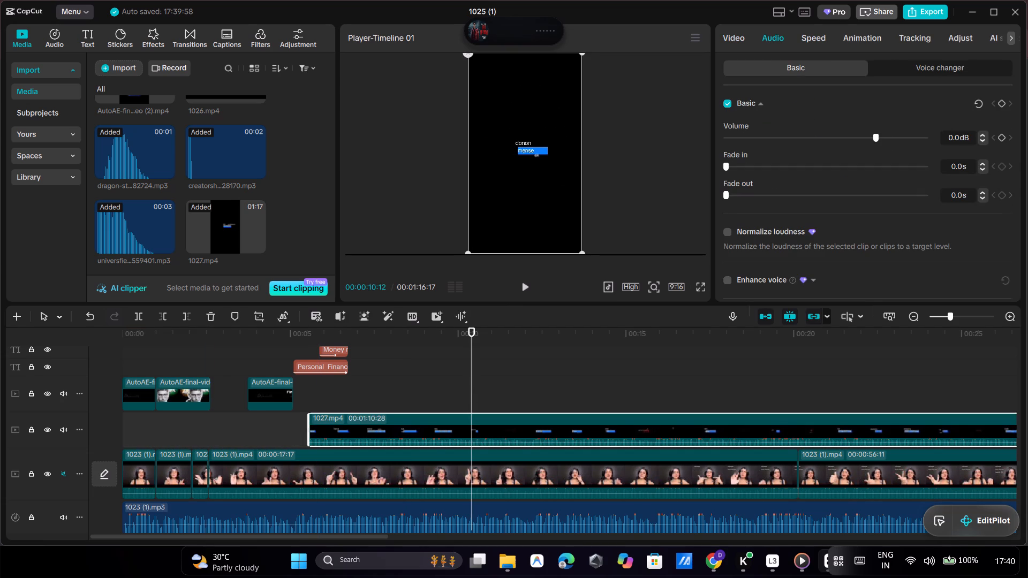
click(906, 33)
click(860, 35)
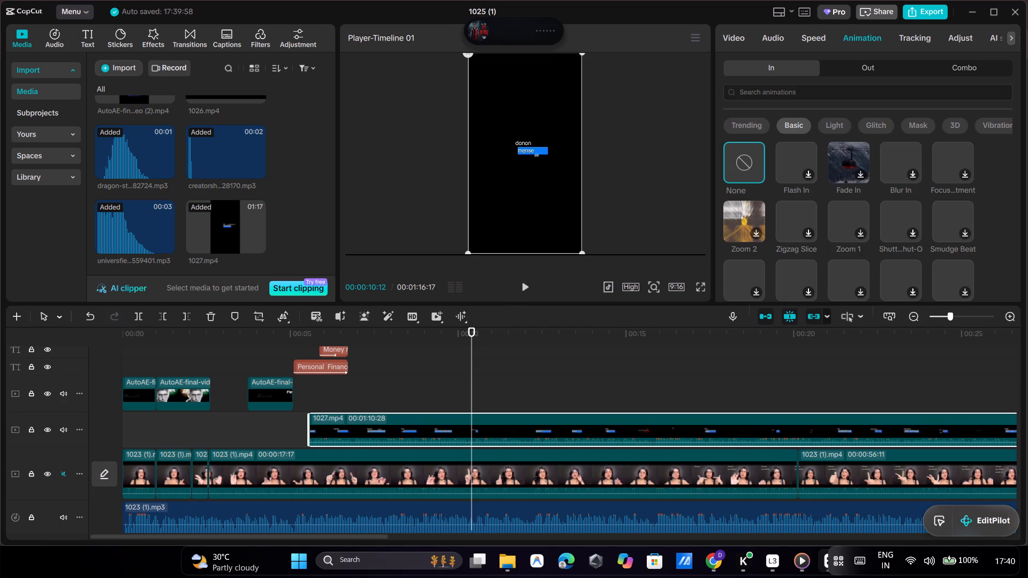
click(898, 31)
click(948, 40)
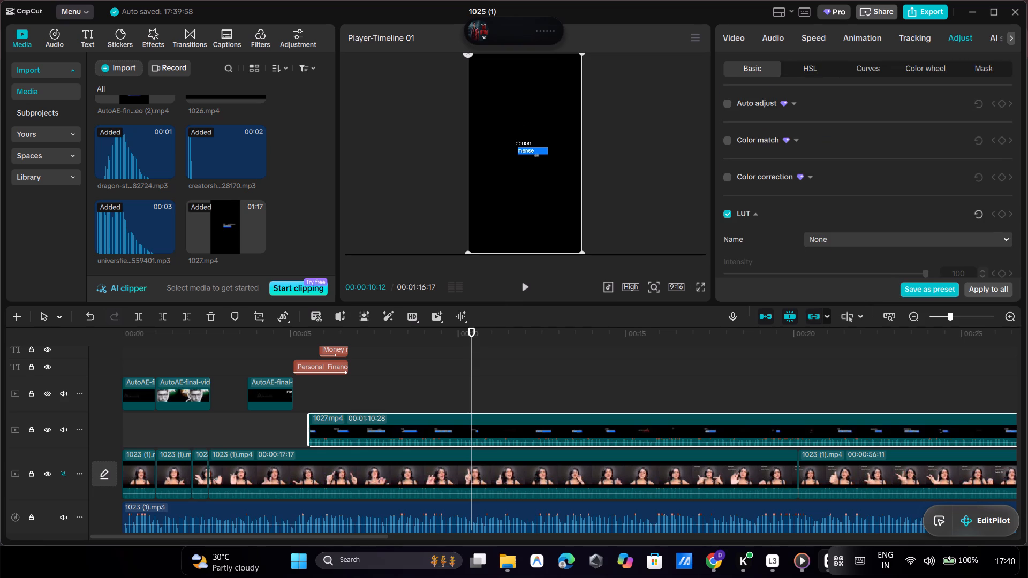
scroll(846, 169, down, 2)
scroll(846, 169, up, 1)
scroll(846, 169, down, 1)
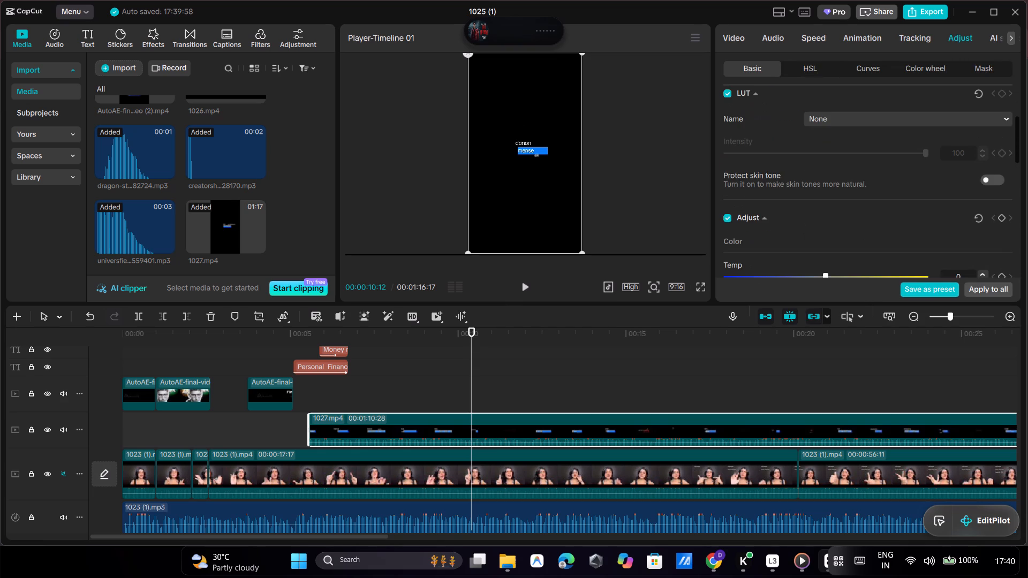
click(740, 38)
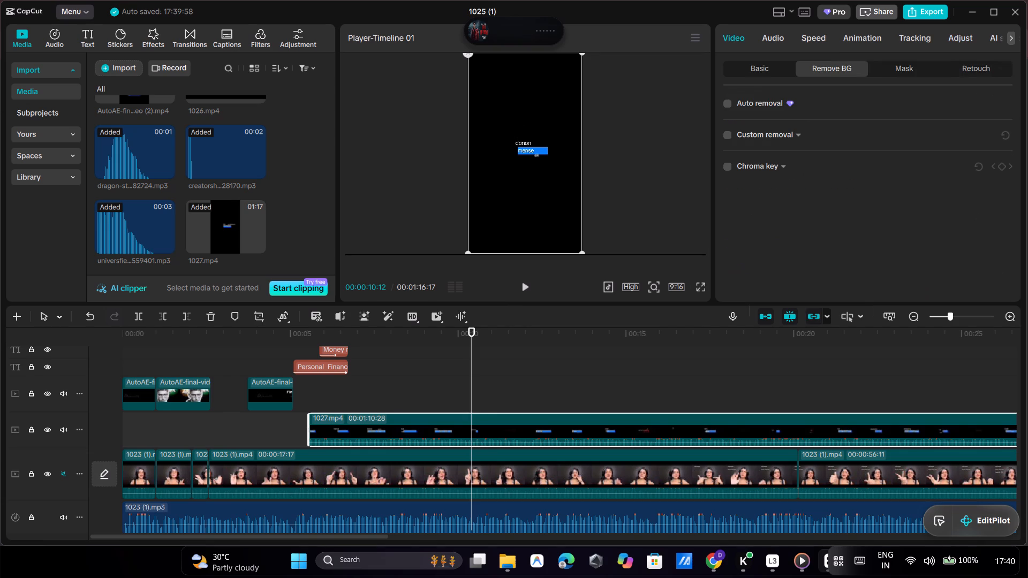
click(901, 63)
click(832, 57)
click(738, 65)
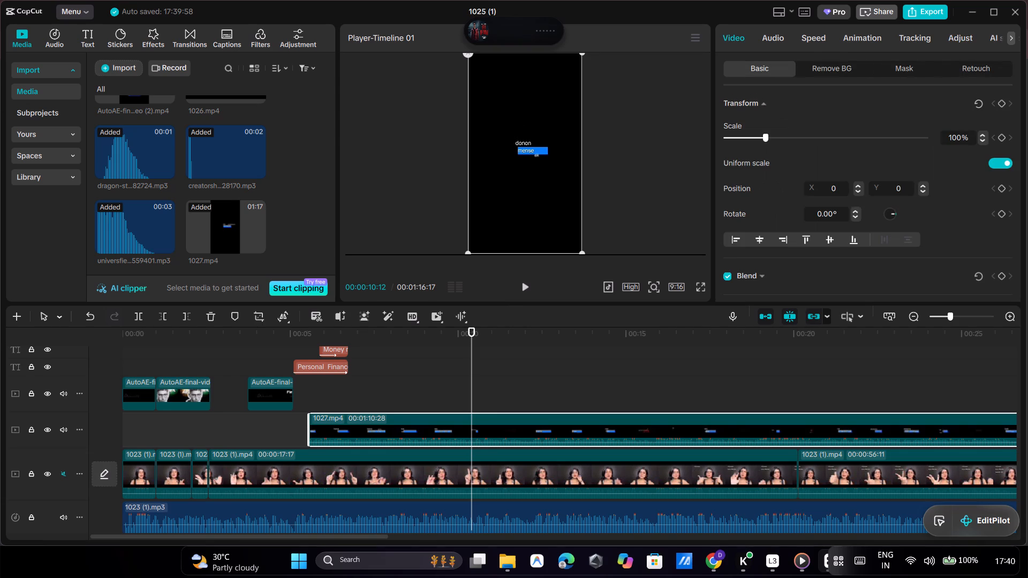
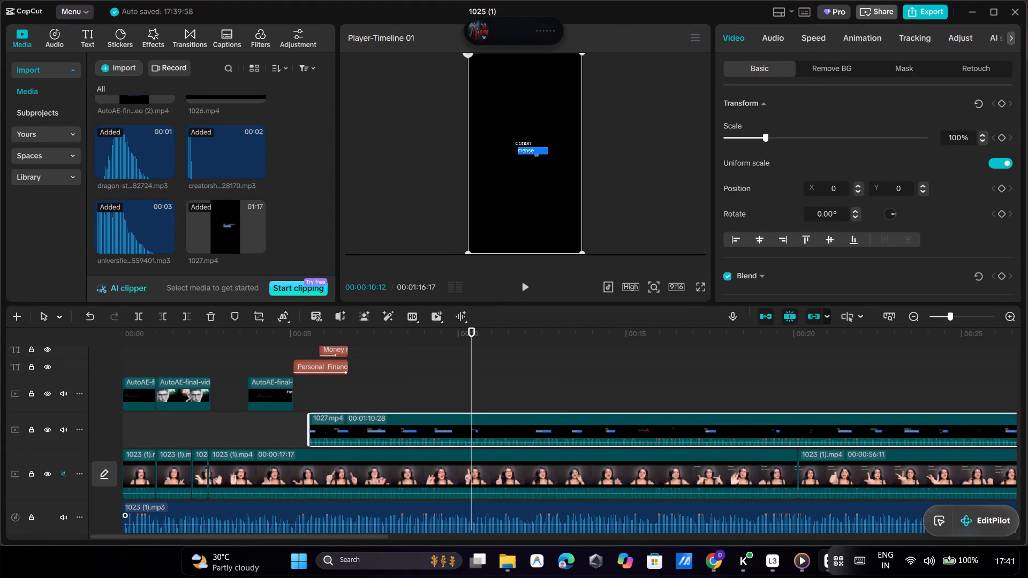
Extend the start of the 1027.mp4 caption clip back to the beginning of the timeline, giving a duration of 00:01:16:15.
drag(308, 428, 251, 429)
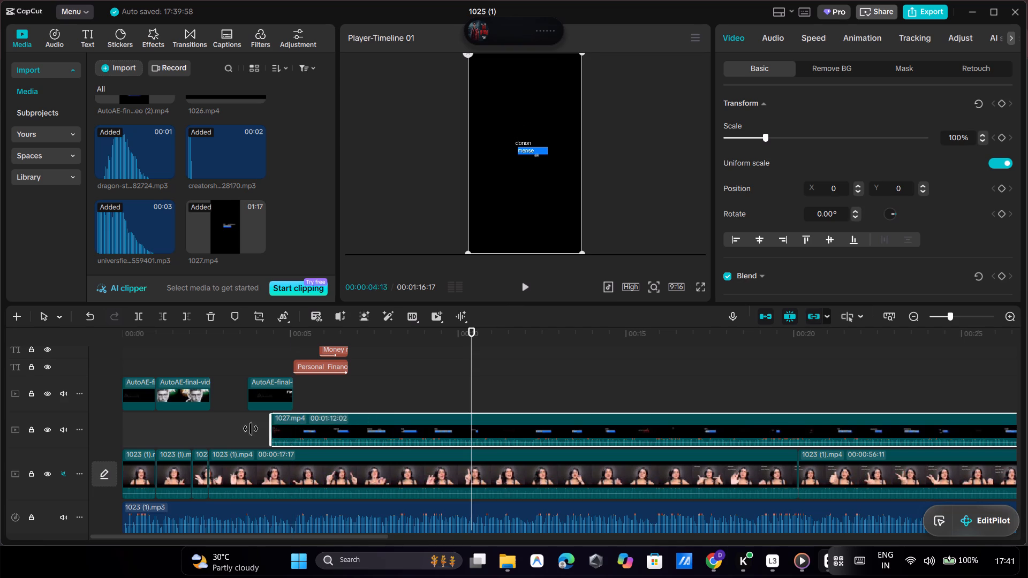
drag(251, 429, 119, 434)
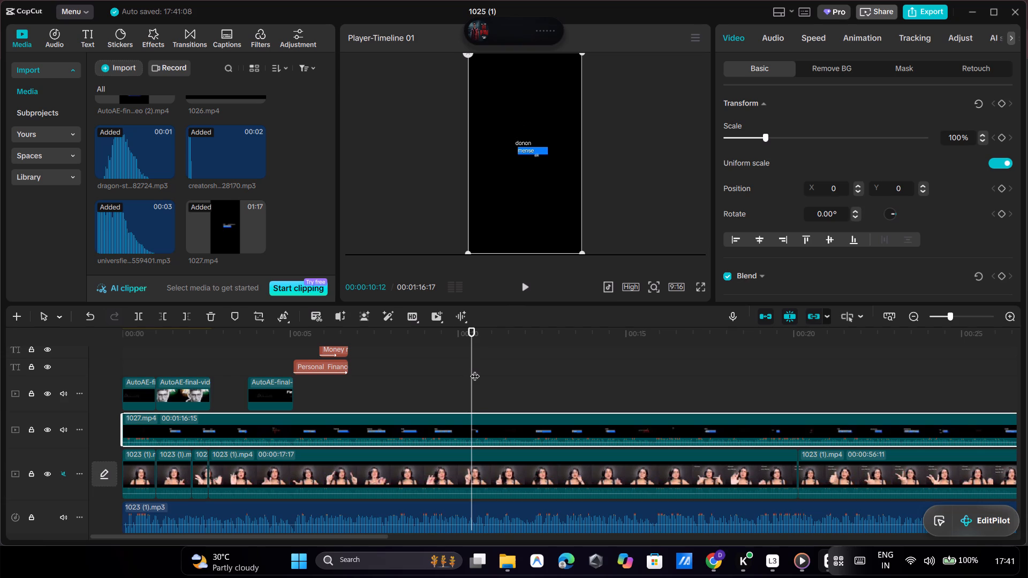
Delete the 1027.mp4 caption clip from the timeline.
right_click(373, 450)
right_click(378, 432)
right_click(337, 423)
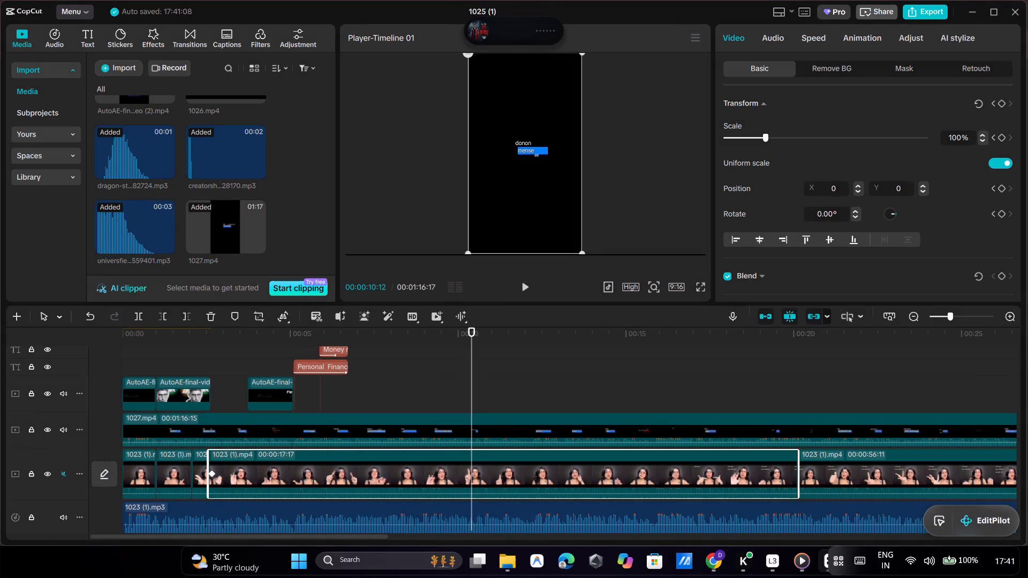
right_click(337, 423)
click(337, 423)
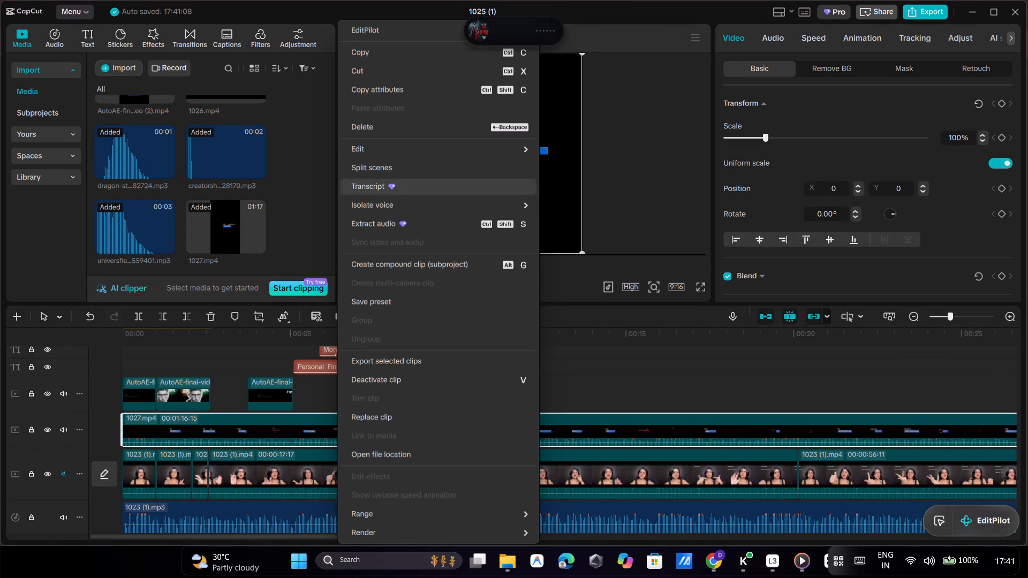
click(397, 131)
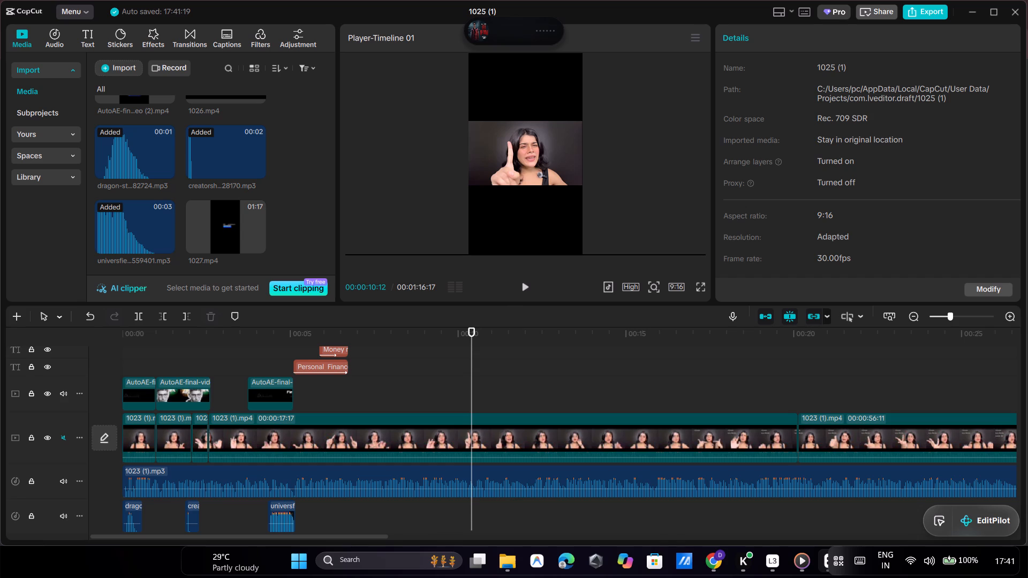
Play the intro from the beginning of the timeline, then replay its first second to check the split-screen layout.
drag(143, 346, 138, 348)
drag(124, 355, 138, 358)
drag(140, 356, 92, 366)
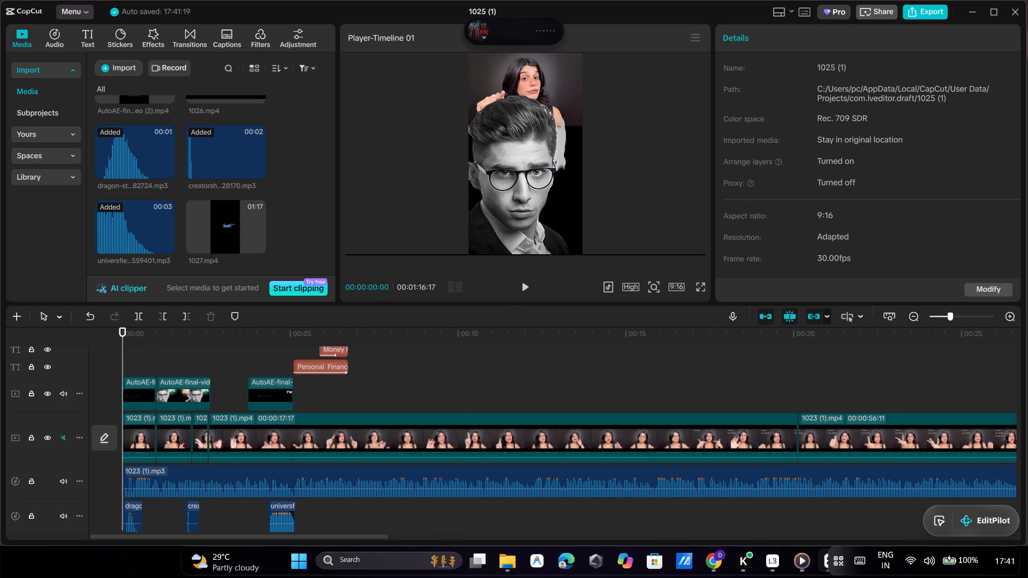
click(525, 290)
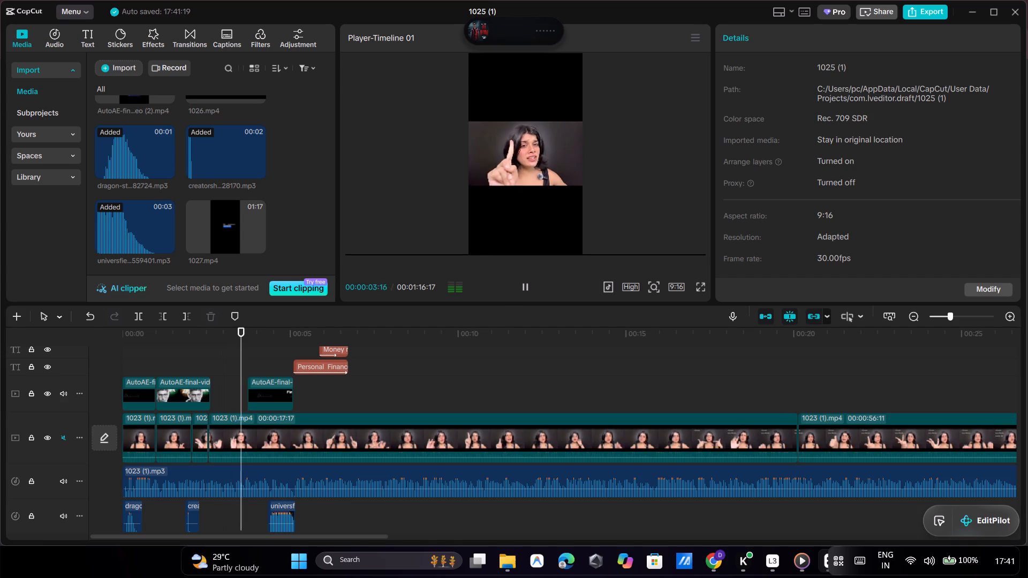
drag(266, 341, 90, 351)
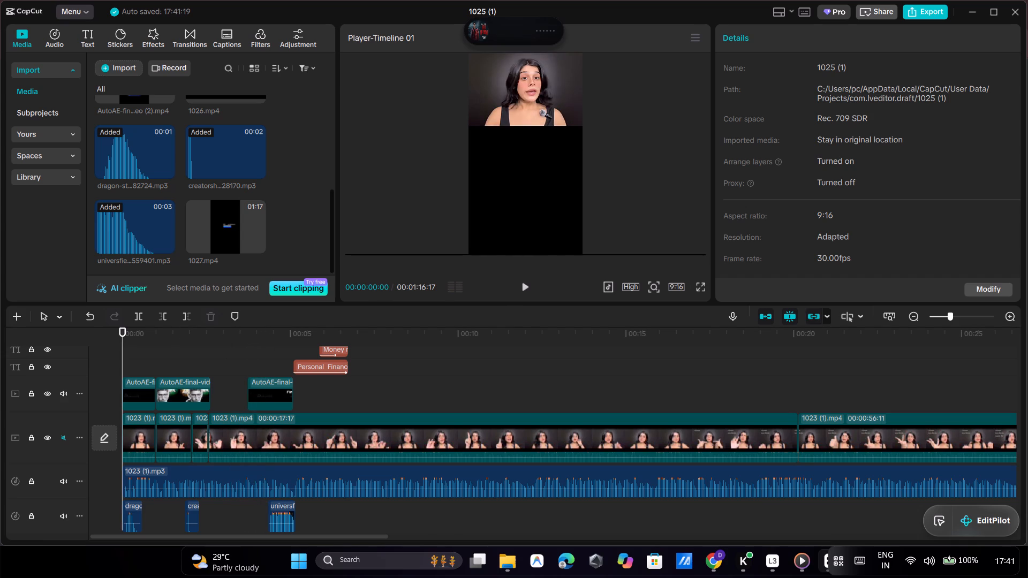
click(523, 291)
click(524, 286)
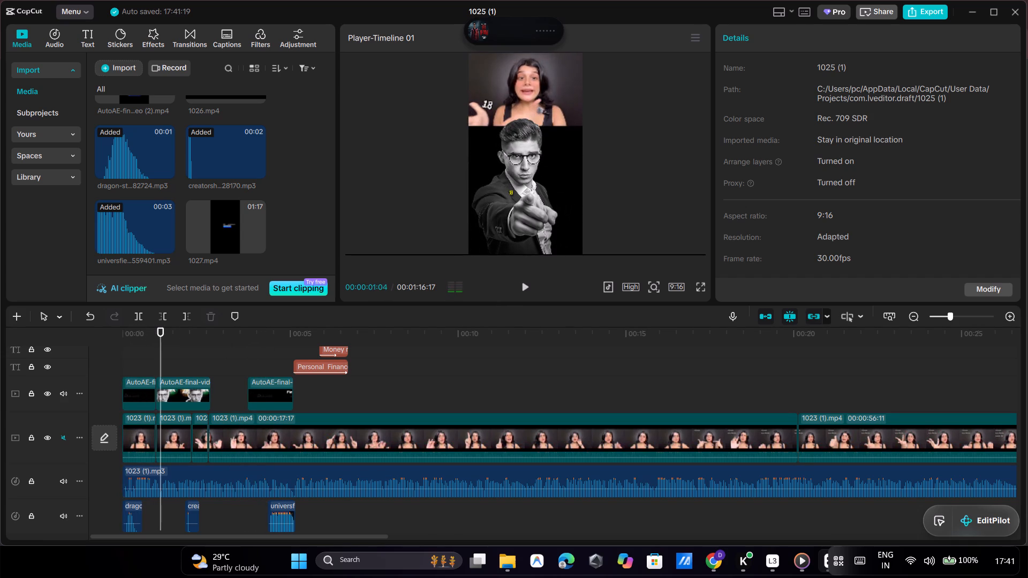
Move the second AutoAE-final-video clip, with the pointing man, down in the frame to position X 0, Y -343.
click(531, 222)
click(521, 217)
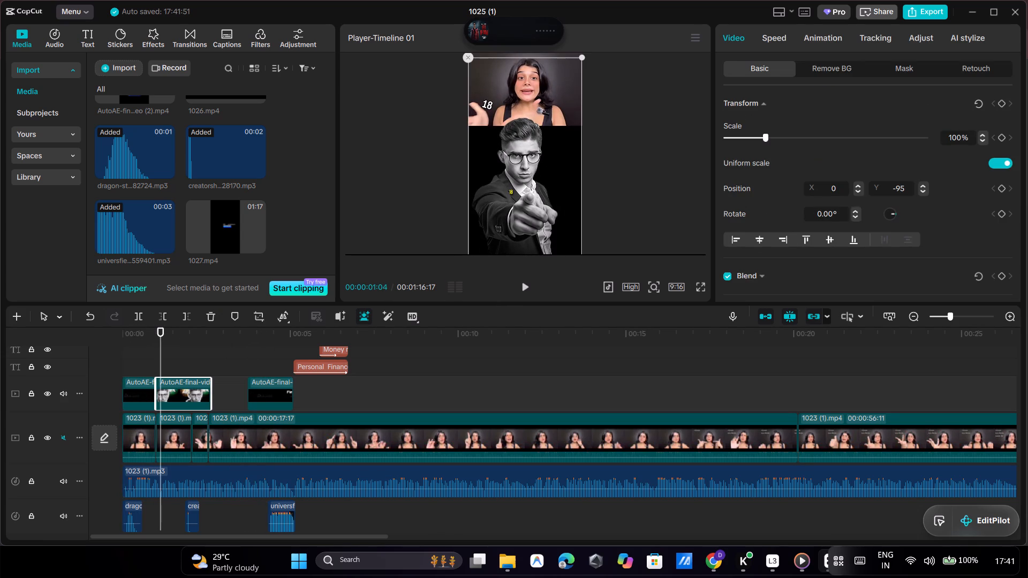
click(182, 385)
click(133, 396)
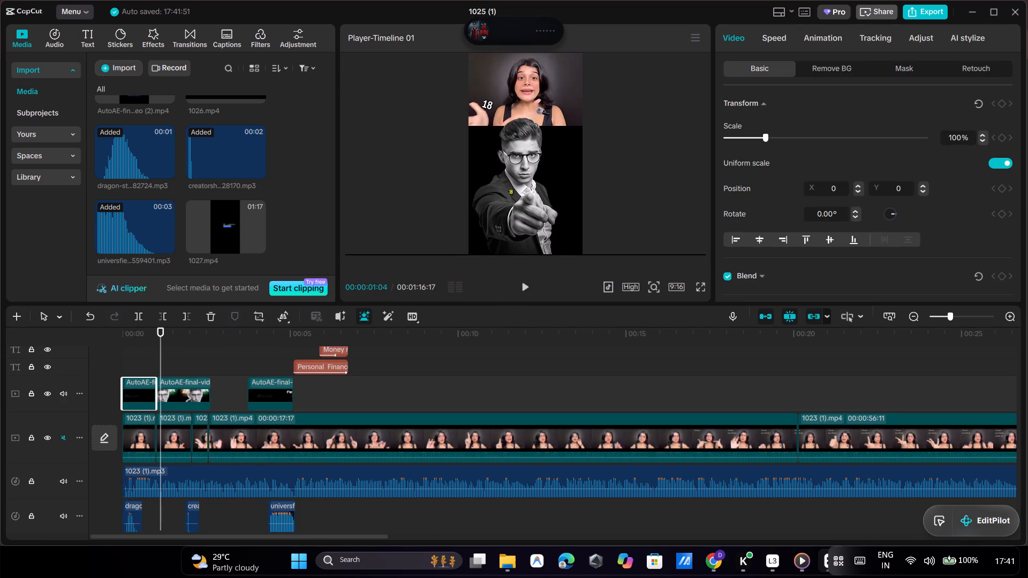
click(179, 389)
drag(504, 217, 511, 219)
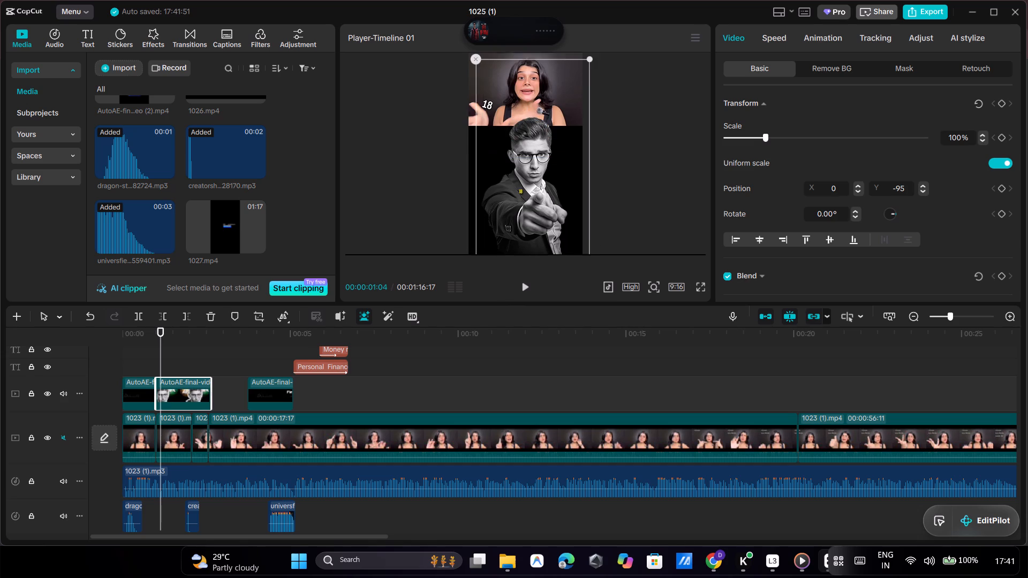
drag(511, 219, 501, 230)
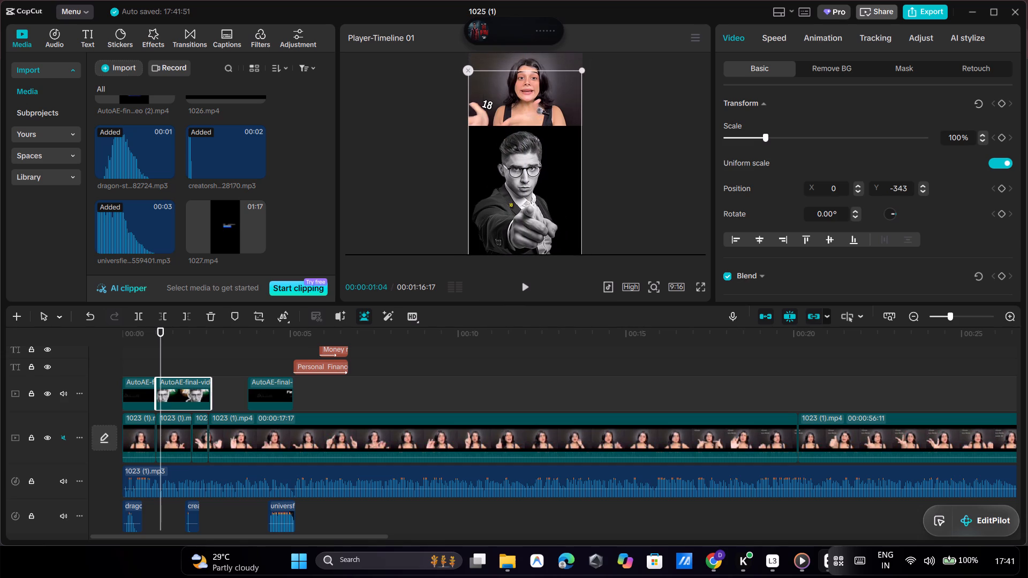
Move the second 1023 (1).mp4 segment, with the woman above the pointing man, down to position X 0, Y 1168.
click(532, 108)
click(532, 108)
click(233, 425)
click(507, 97)
click(524, 60)
drag(524, 62, 524, 77)
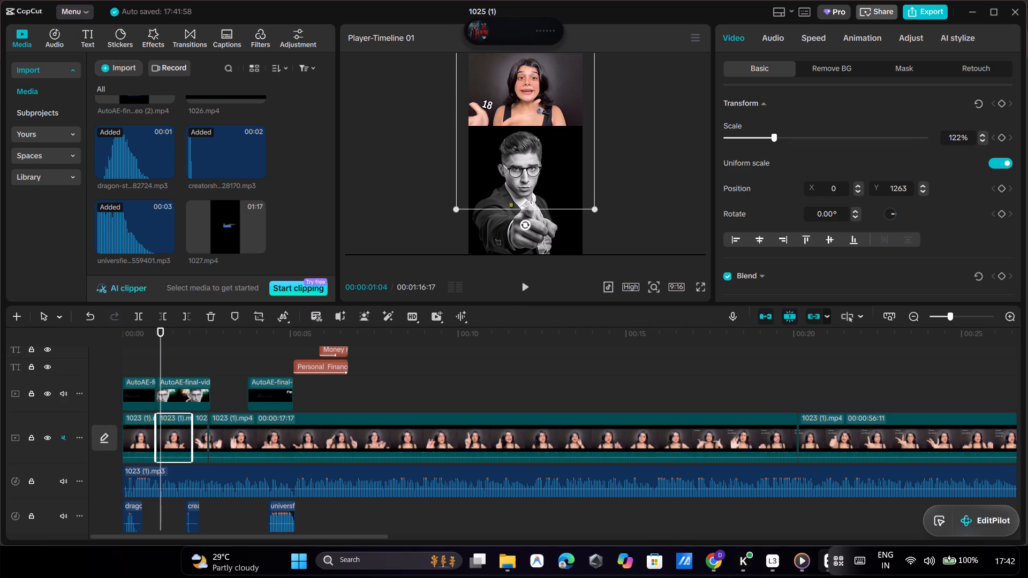
drag(524, 77, 524, 79)
drag(524, 80, 525, 85)
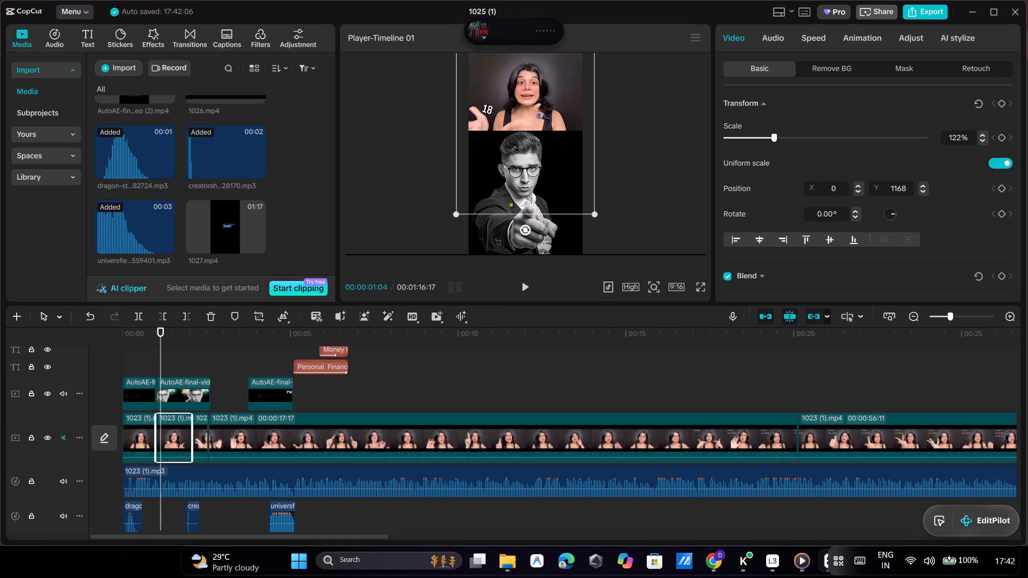
Play the timeline from the start to about 6 seconds to check the repositioned intro clips and the titles.
click(123, 351)
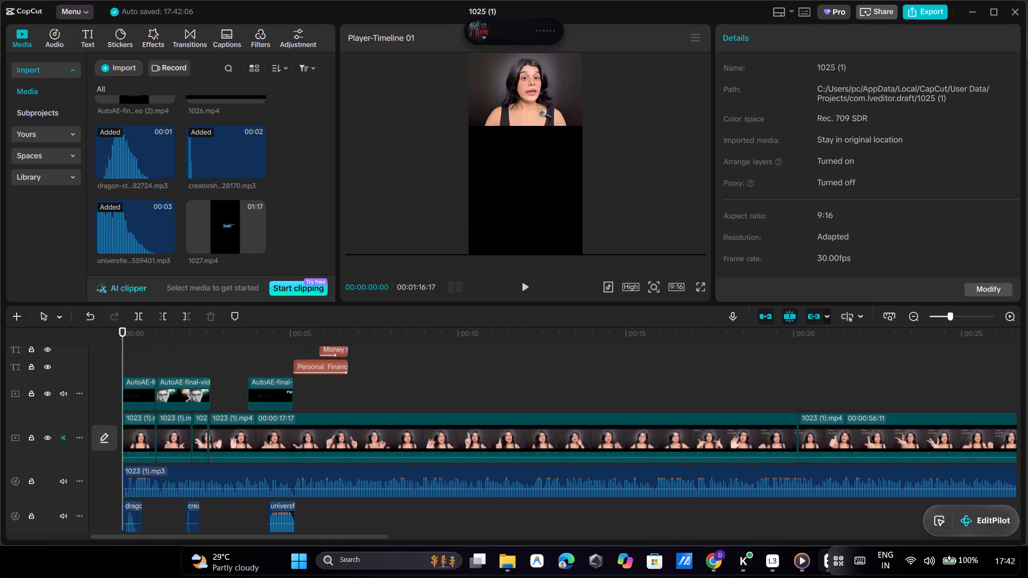
click(516, 283)
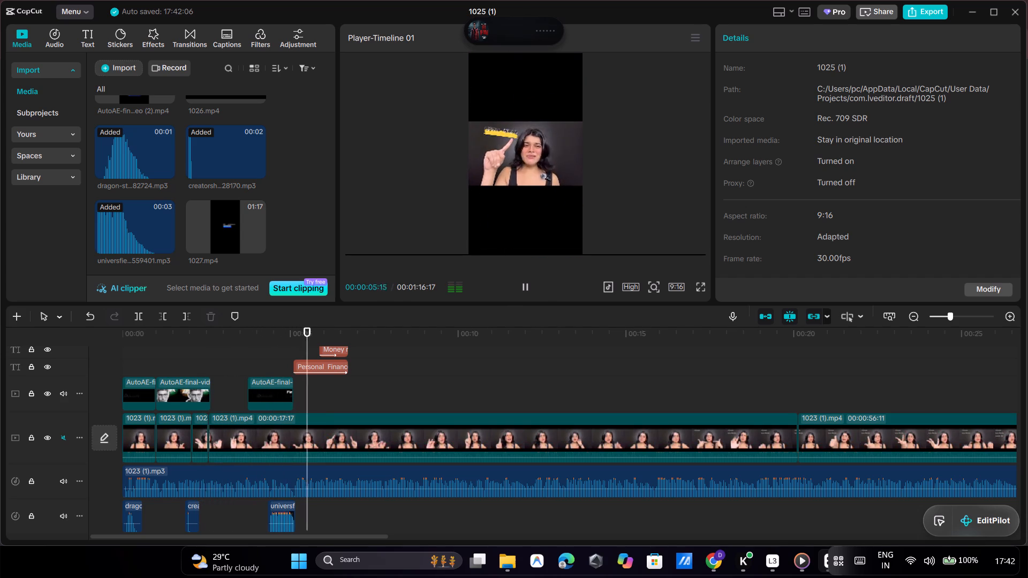
click(516, 284)
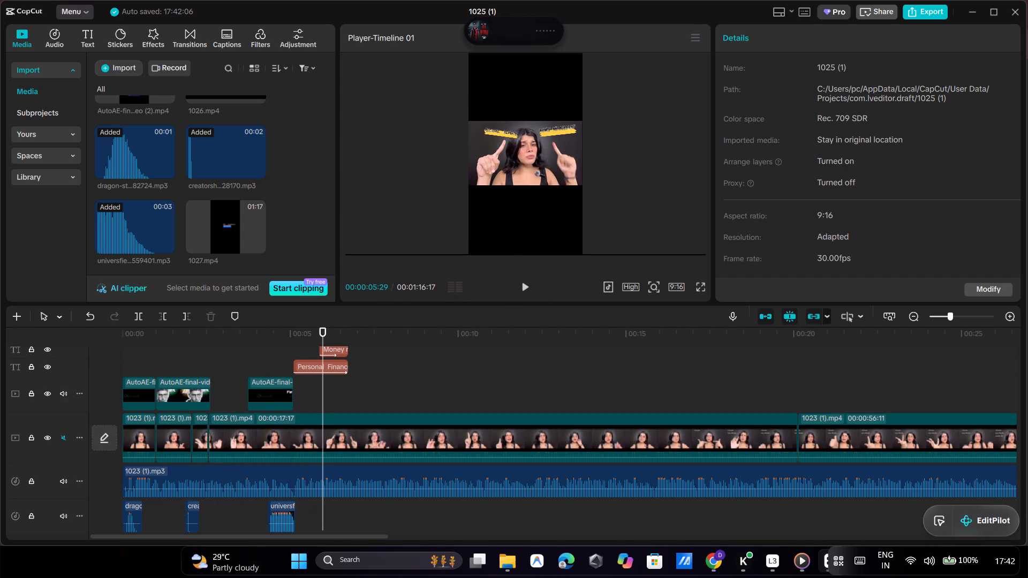